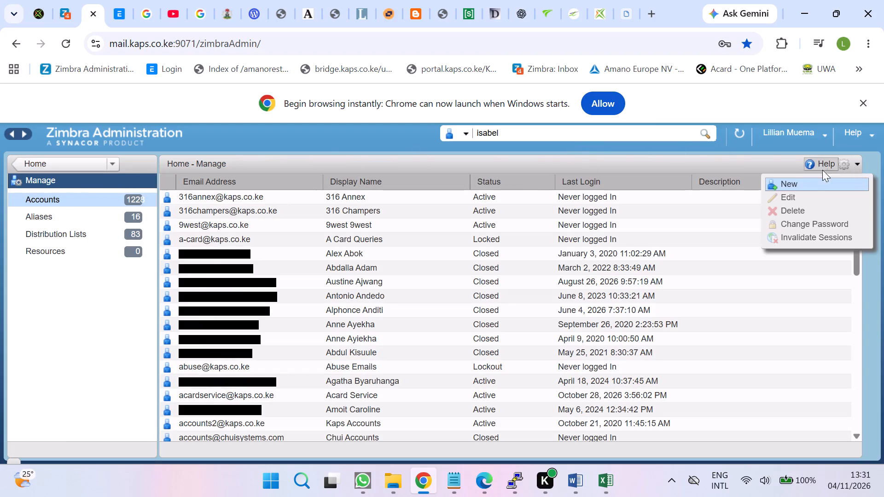
Open the form for a new mail account in the kaps.co.ke domain, leaving the account name empty.
left_click(802, 179)
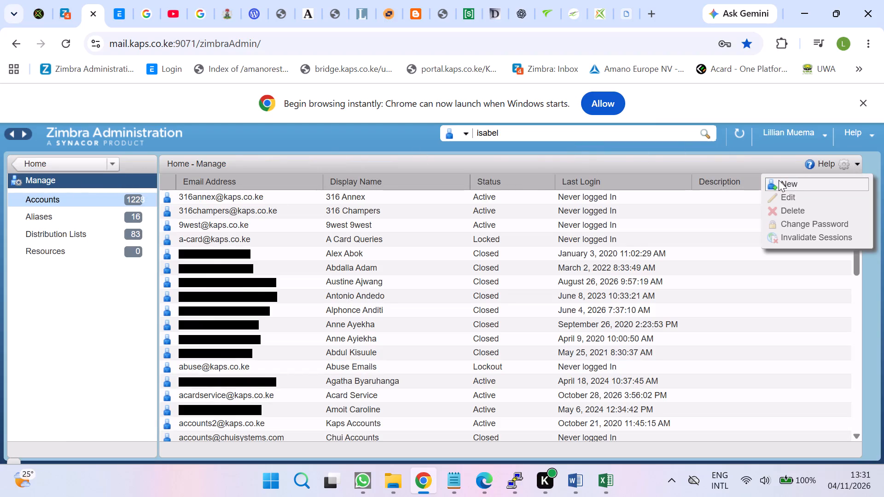
left_click(451, 234)
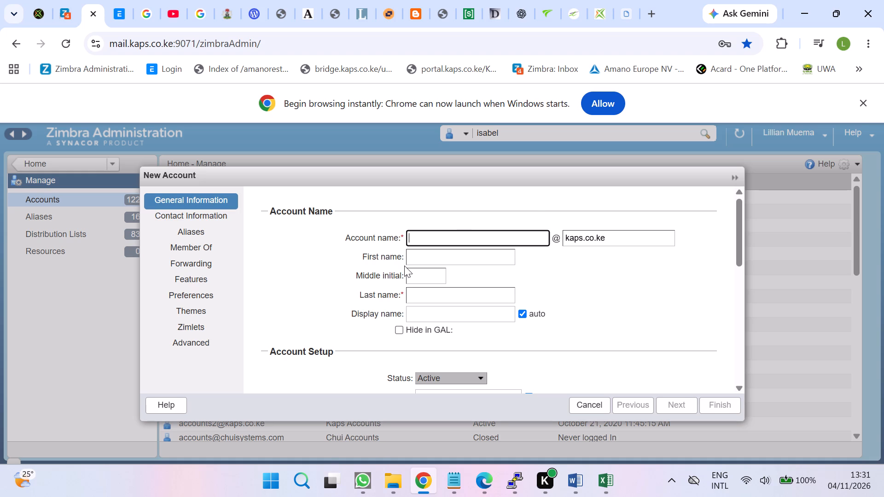
key("j")
key("BackSpace")
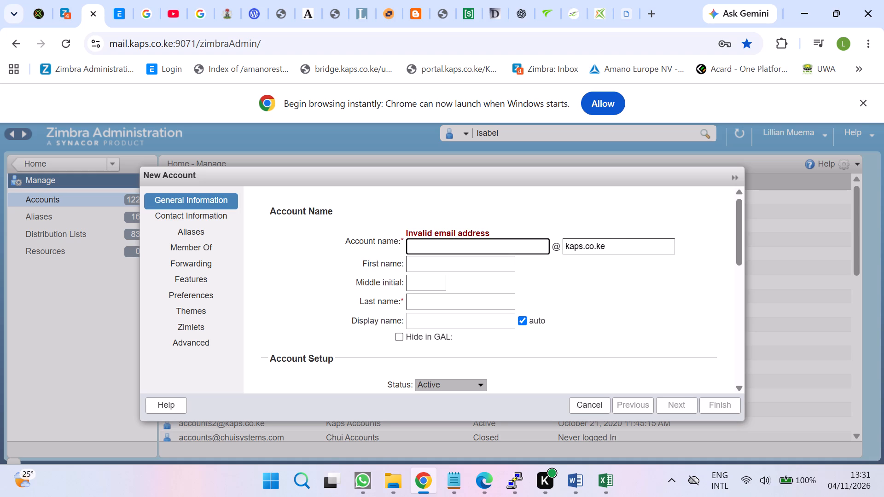
Switch to Notepad to check the note about the card's wrong expiry date, and return to Chrome.
left_click(453, 491)
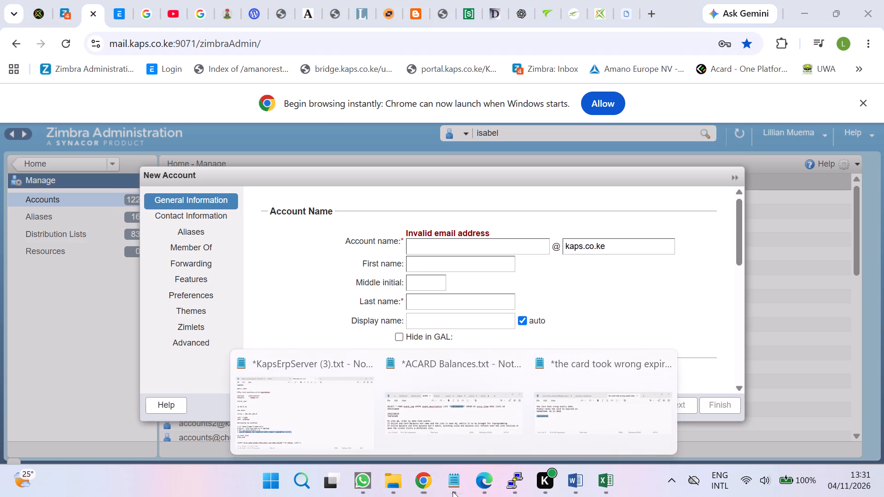
left_click(540, 423)
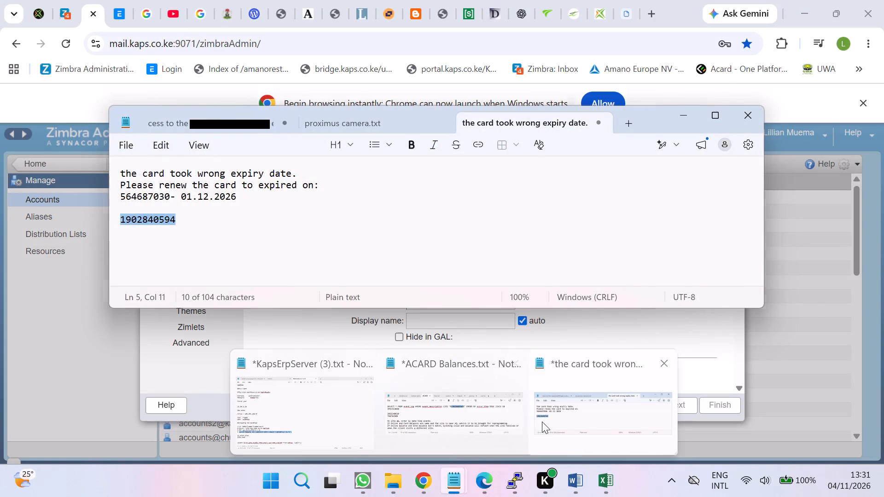
left_click(542, 422)
left_click(428, 481)
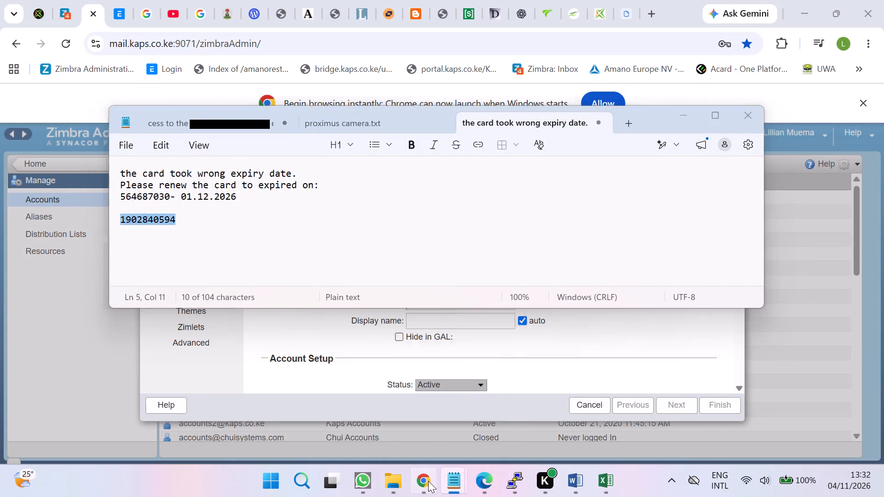
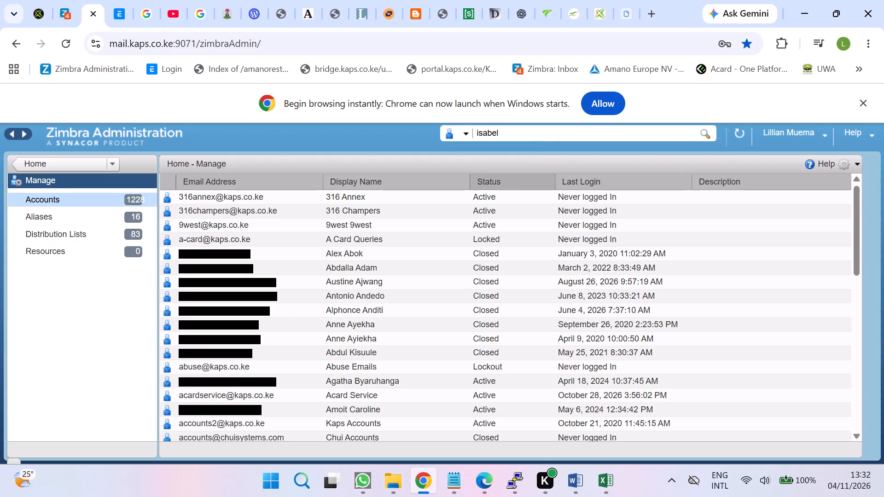
Search the mail accounts for "joseph", replacing the existing search term.
left_click(534, 136)
key("BackSpace")
key("BackSpace")
key("BackSpace")
key("BackSpace")
key("BackSpace")
key("BackSpace")
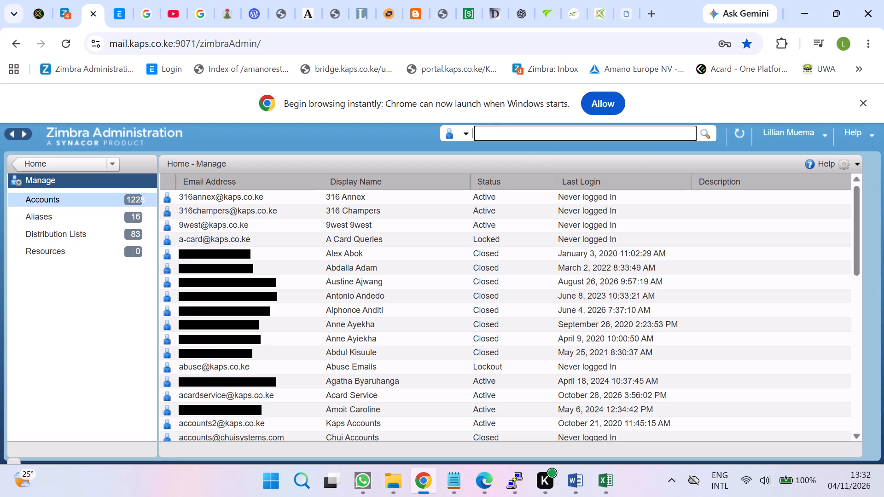
type("JOS")
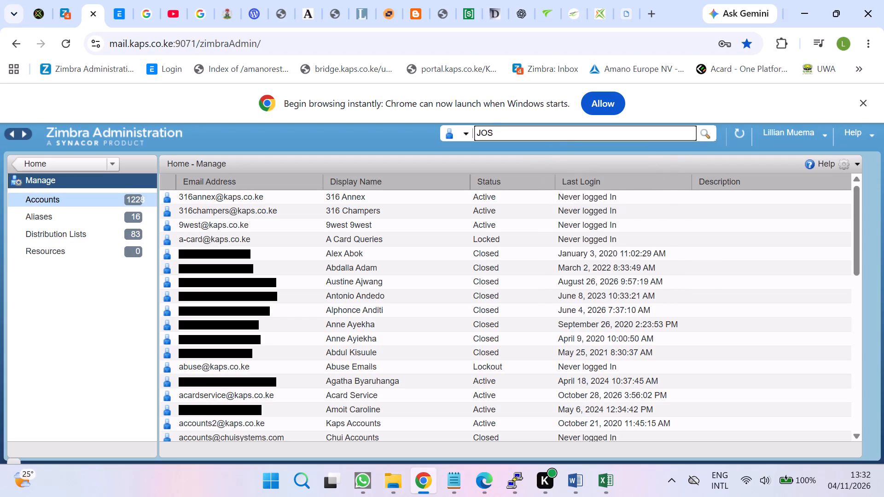
key("BackSpace")
key("BackSpace")
key("BackSpace")
key("BackSpace")
type("joseph")
key("Return")
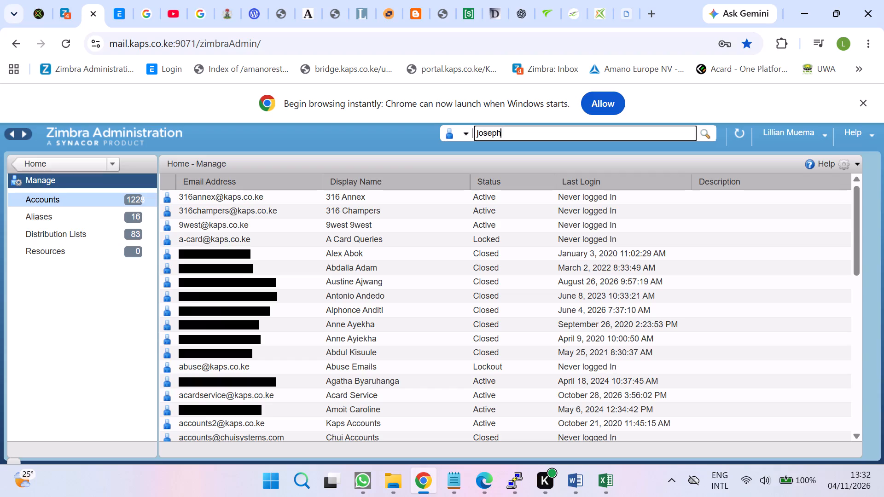
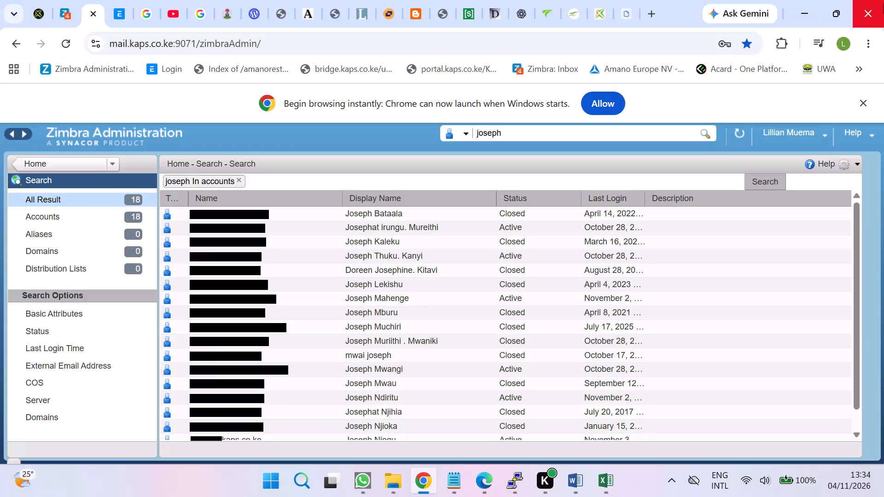
Show the open Notepad windows to switch from the mail account search results to one of the notes.
left_click(461, 481)
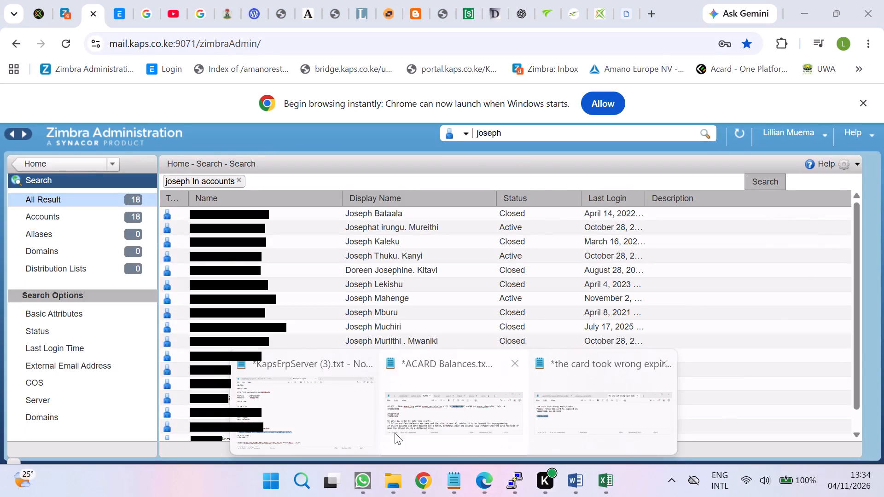
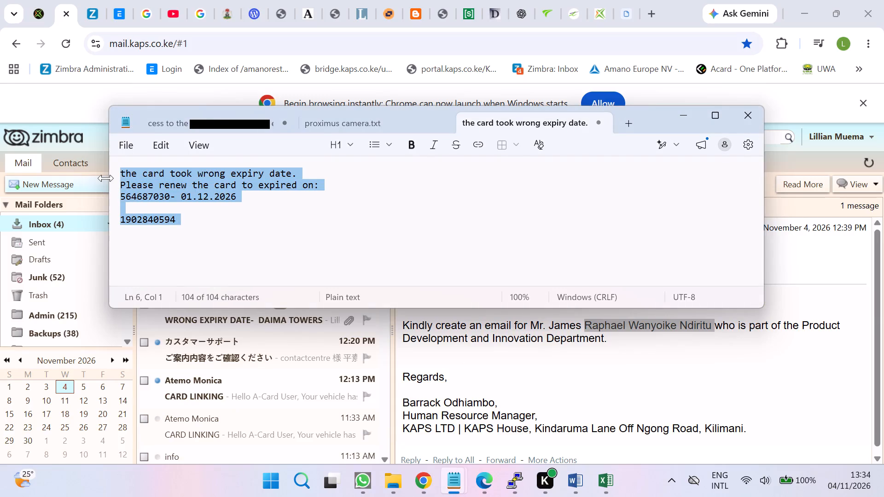
Replace the selected wrong-expiry-date card note with the new employee's name copied from the email account request.
key("ctrl+v")
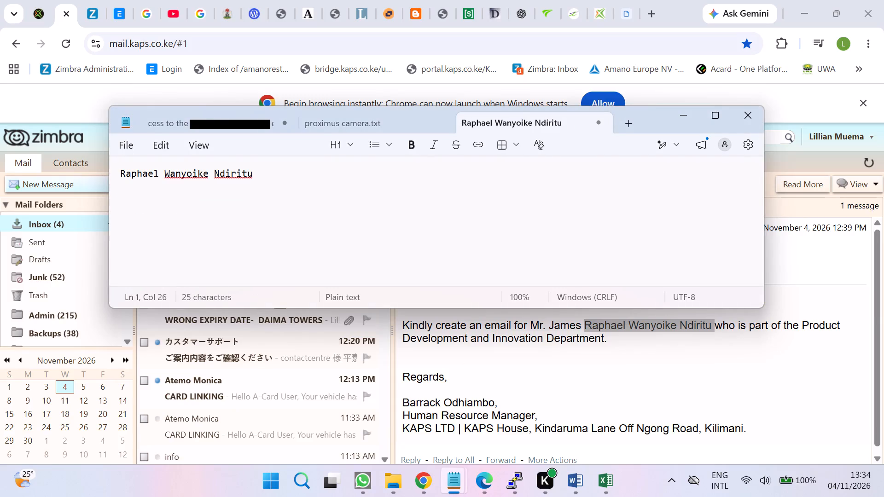
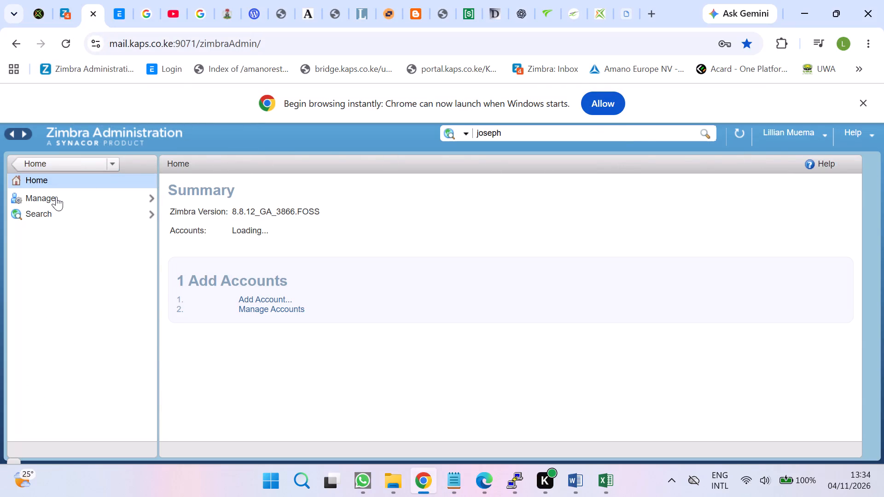
Start a new mail account on the kaps.co.ke domain and enter its account name as first initial plus surname.
left_click(50, 198)
left_click(860, 161)
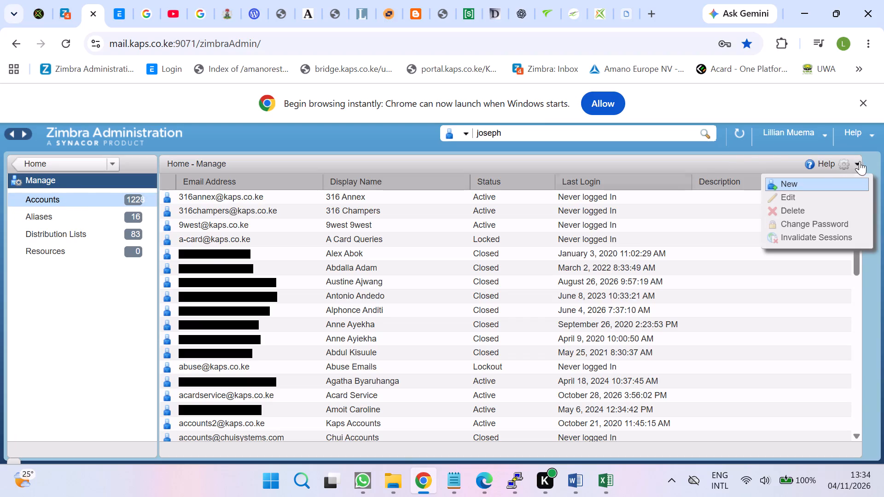
left_click(791, 185)
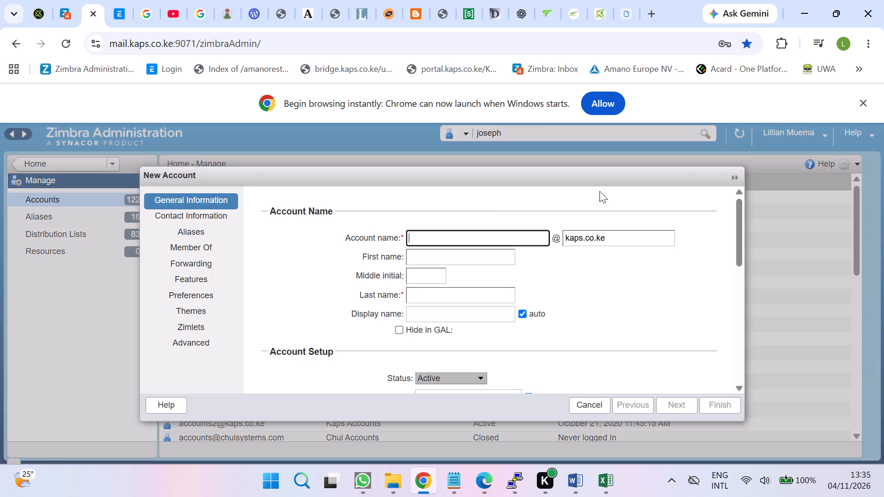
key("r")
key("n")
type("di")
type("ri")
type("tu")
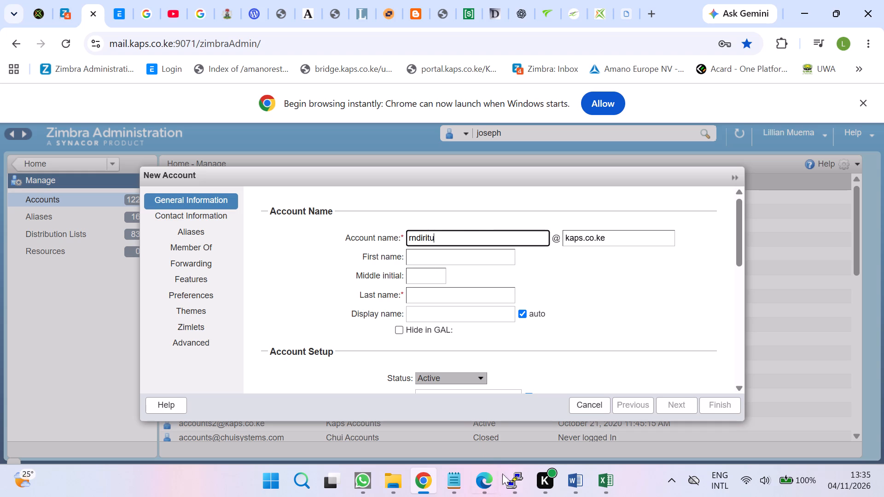
Copy the first name from the Notepad note holding the person's full name into the new account's First name field.
left_click(460, 483)
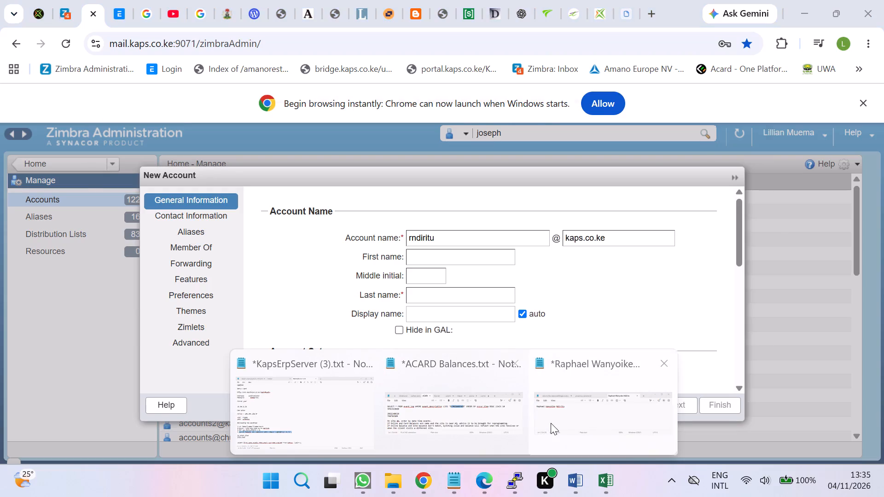
left_click(551, 423)
left_click_drag(157, 174, 97, 177)
right_click(133, 174)
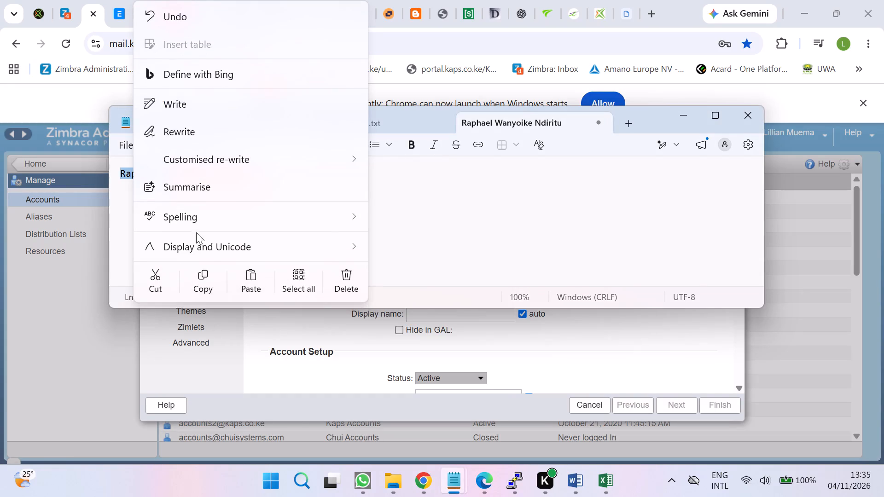
left_click(197, 279)
left_click(673, 113)
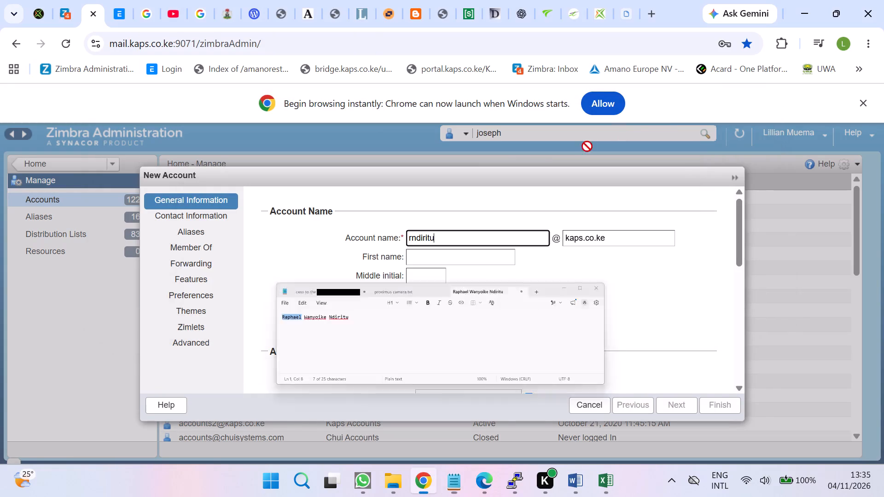
left_click(427, 259)
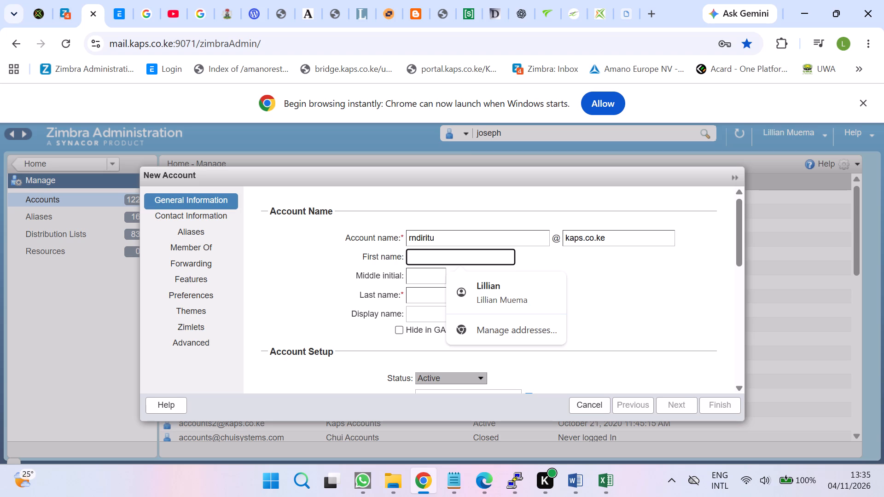
key("ctrl+v")
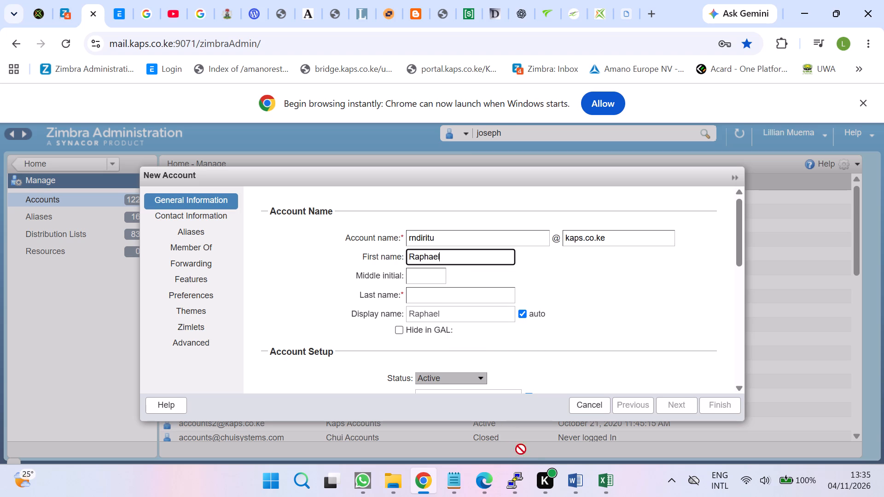
Copy the surname from the full name in the Notepad note for the new account's Last name.
left_click(457, 481)
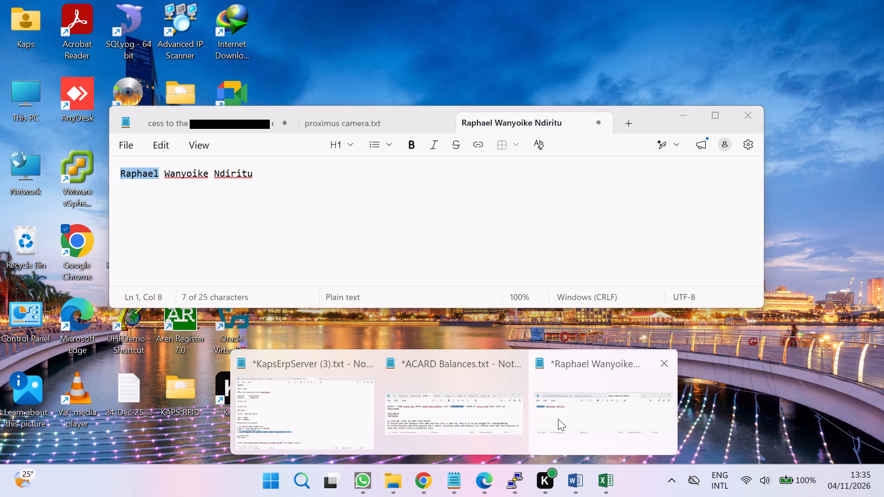
left_click(558, 419)
left_click_drag(215, 173, 254, 176)
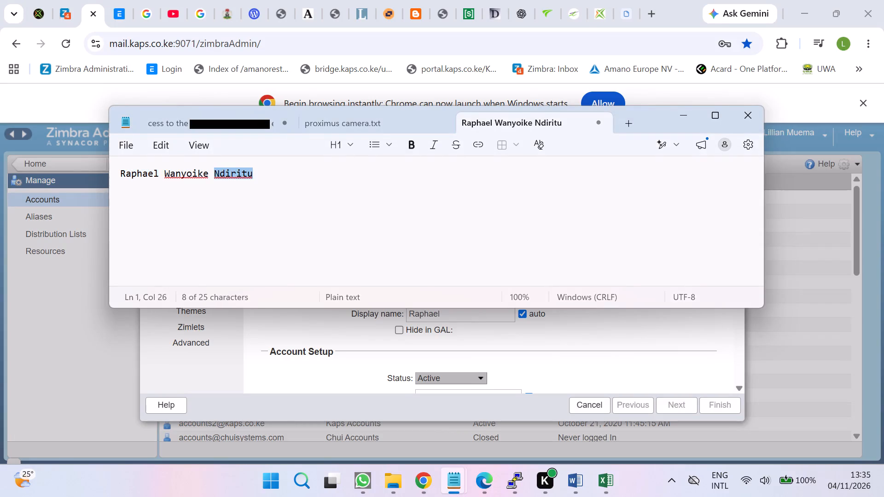
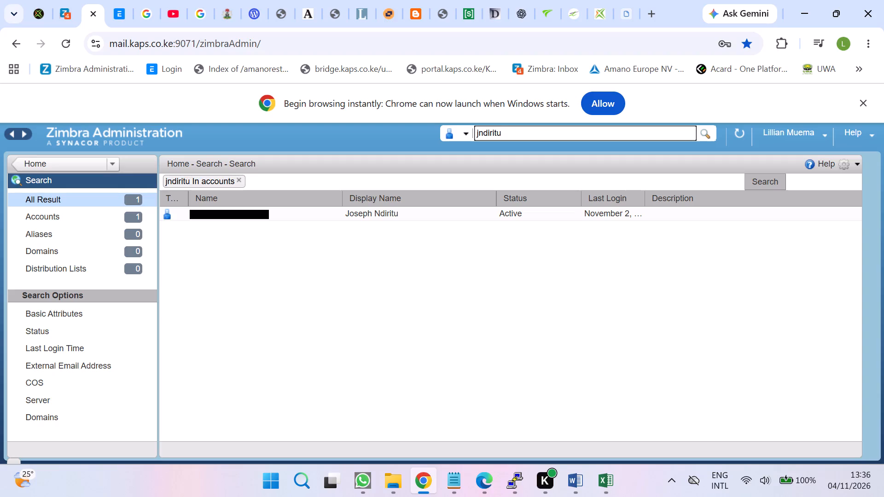
Replace the account search term with only the surname "ndiritu" and run the search across accounts.
key("BackSpace")
key("BackSpace")
key("BackSpace")
key("BackSpace")
key("BackSpace")
key("BackSpace")
key("BackSpace")
key("BackSpace")
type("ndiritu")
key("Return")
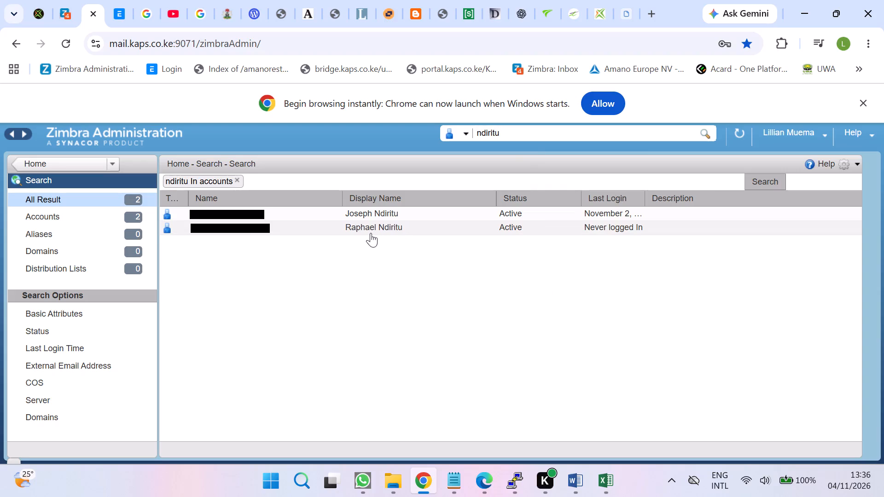
Open the newly created, never-logged-in account from the search results and add it to the kapsonly distribution list.
double_click(371, 230)
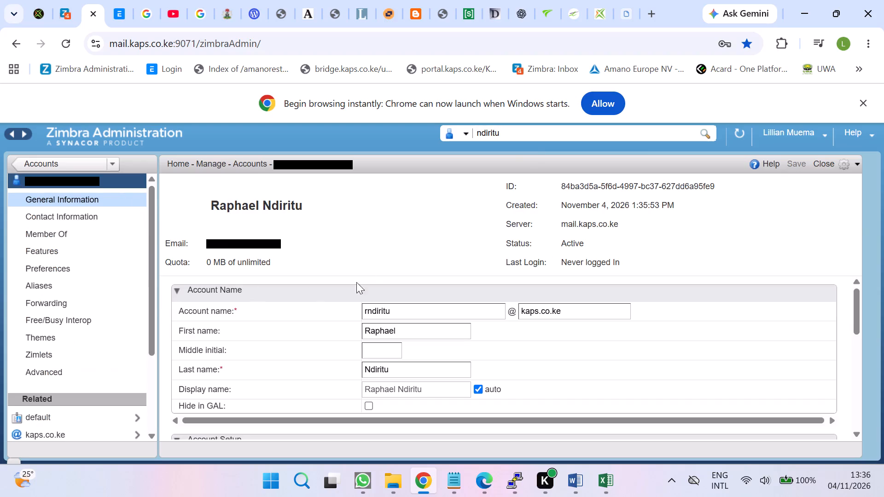
left_click(64, 235)
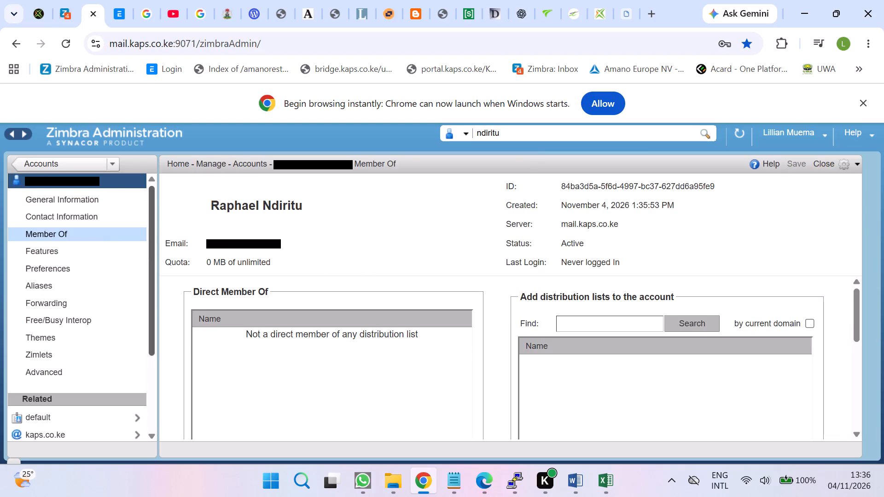
left_click(566, 320)
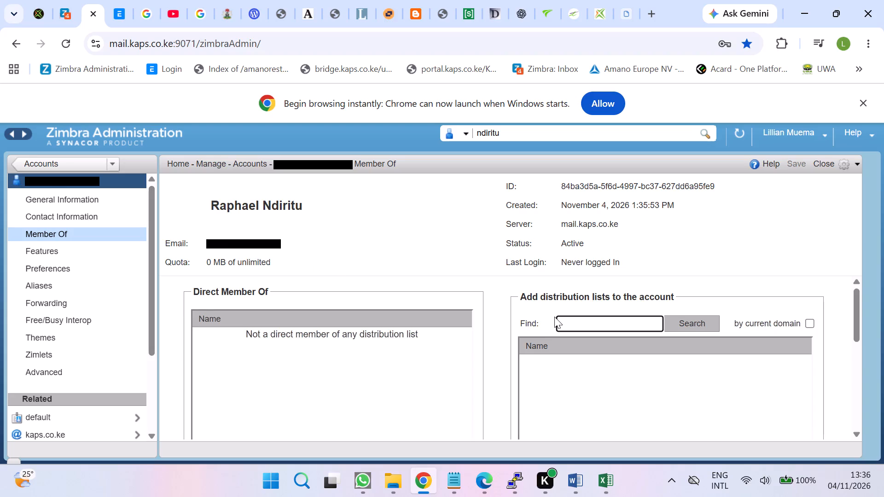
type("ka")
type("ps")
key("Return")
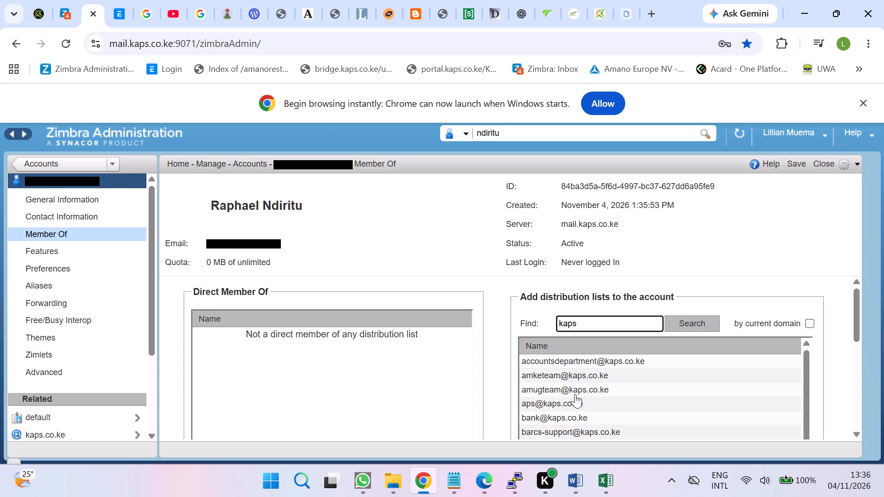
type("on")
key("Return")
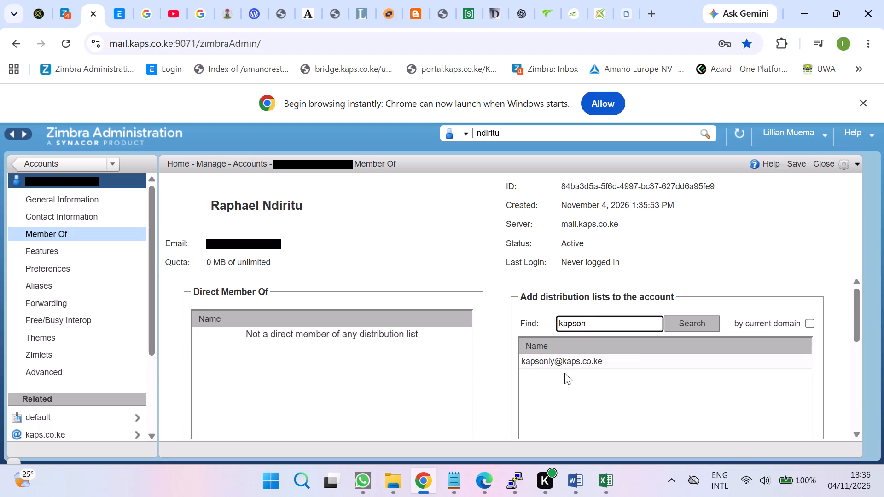
double_click(565, 359)
Find the hqoffice distribution list by searching for "hq", add the new account to it, and save the account.
left_click(604, 322)
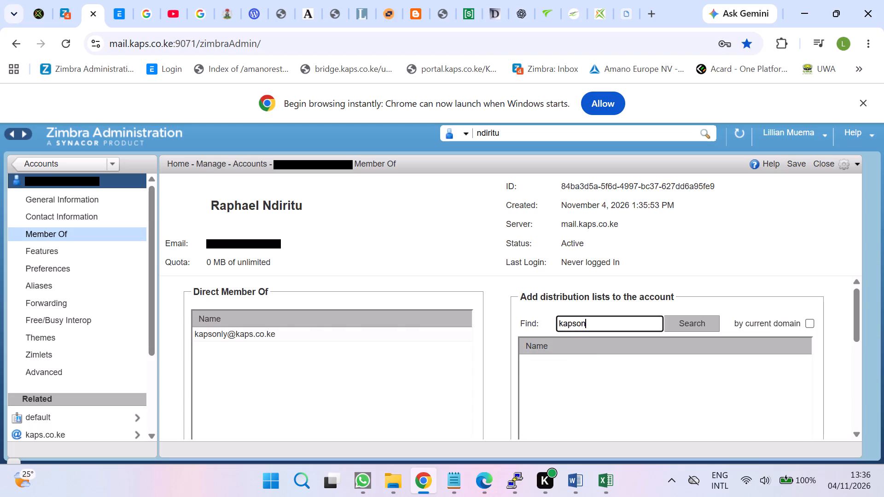
key("BackSpace")
key("BackSpace")
key("BackSpace")
key("BackSpace")
key("BackSpace")
key("BackSpace")
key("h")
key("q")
key("Return")
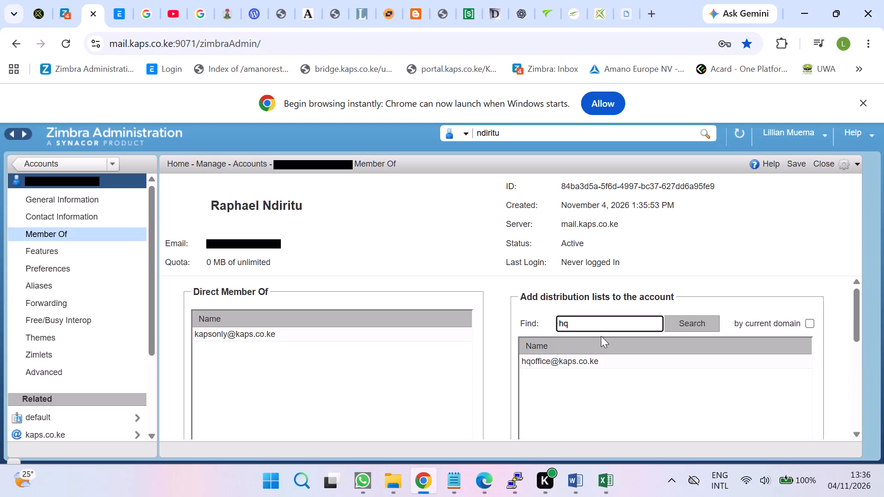
double_click(579, 362)
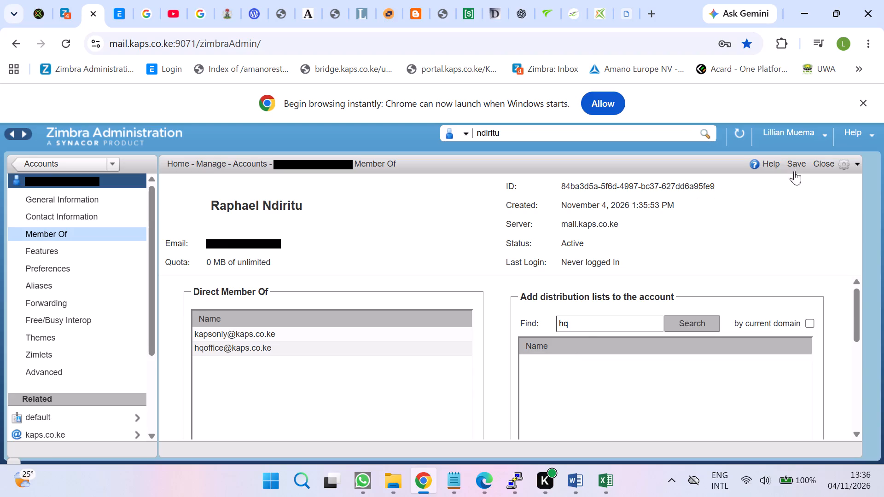
left_click(796, 169)
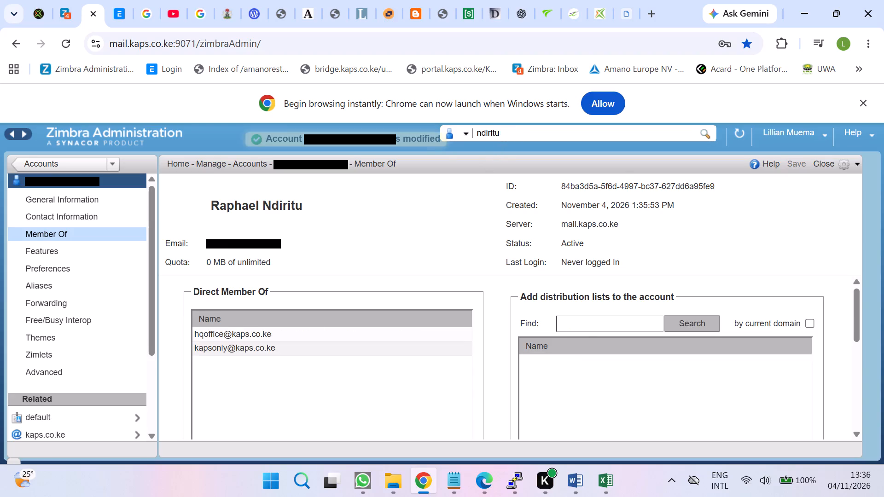
Rerun the surname search, open the other account with the same surname, and review which distribution lists it directly belongs to.
left_click(507, 133)
key("Return")
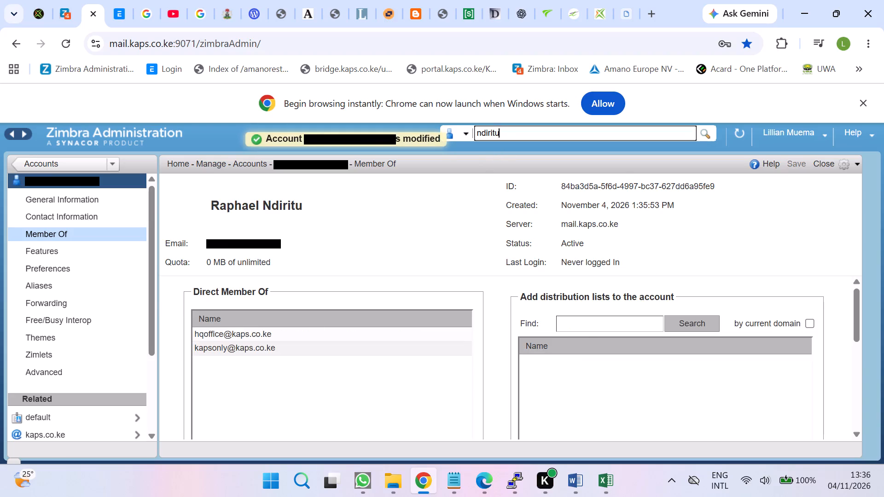
double_click(358, 209)
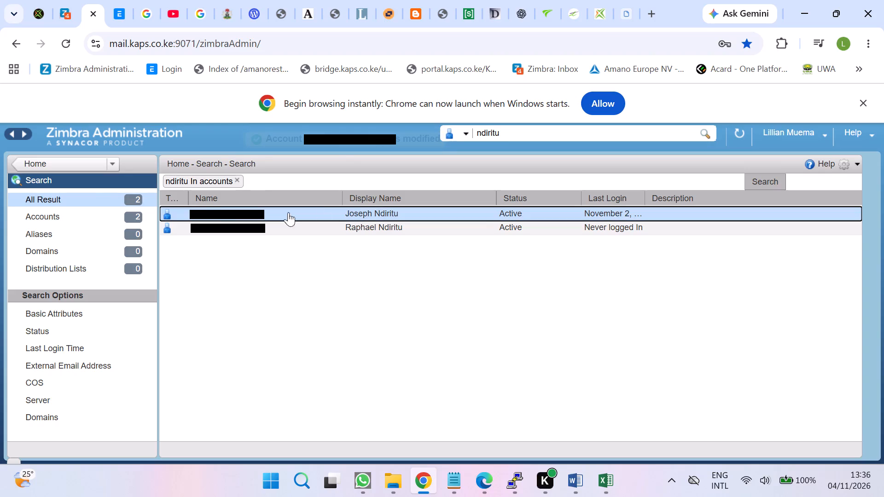
left_click(52, 237)
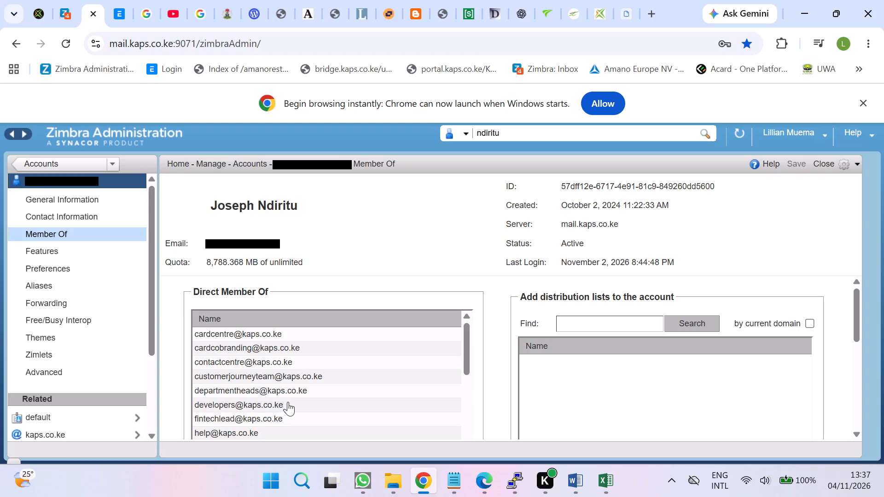
scroll(288, 402, "down", 1)
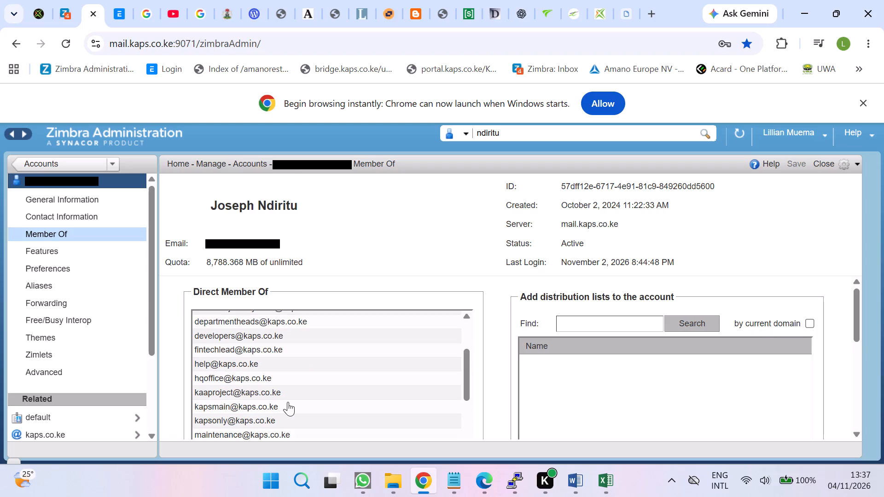
scroll(288, 402, "down", 1)
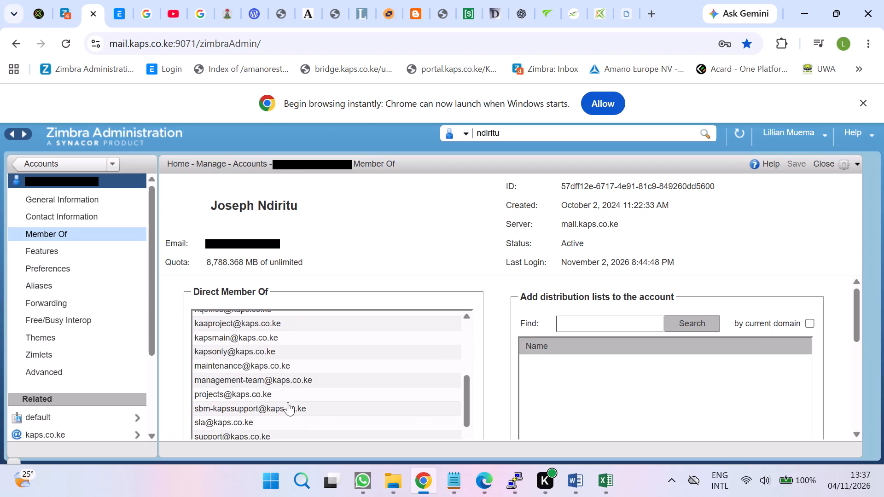
scroll(288, 402, "down", 1)
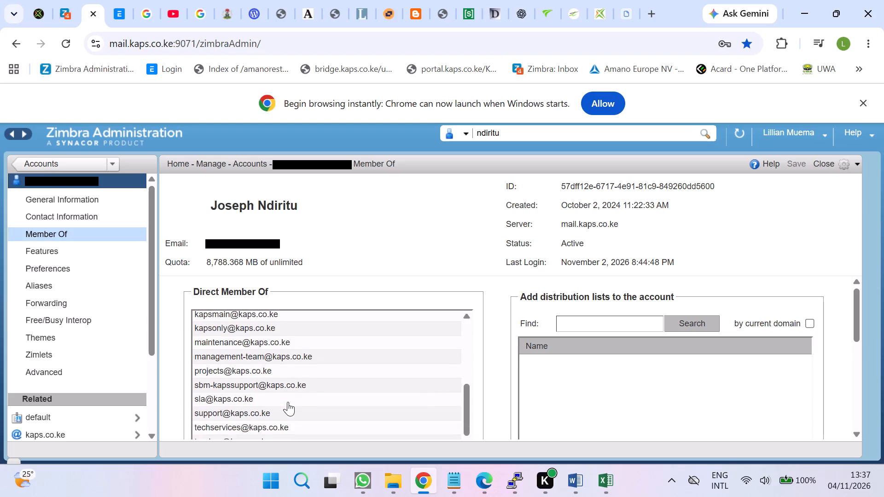
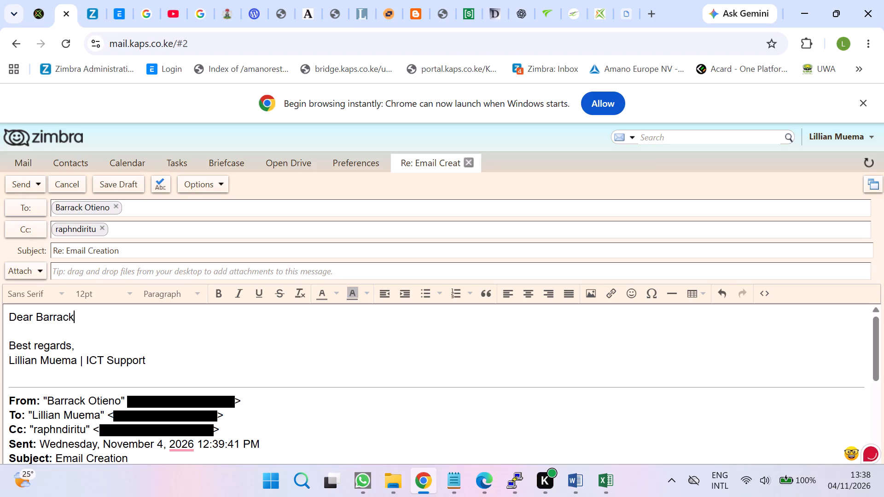
Finish the "Dear Barrack" greeting in the Email Creation reply with a comma and start the body after a blank line.
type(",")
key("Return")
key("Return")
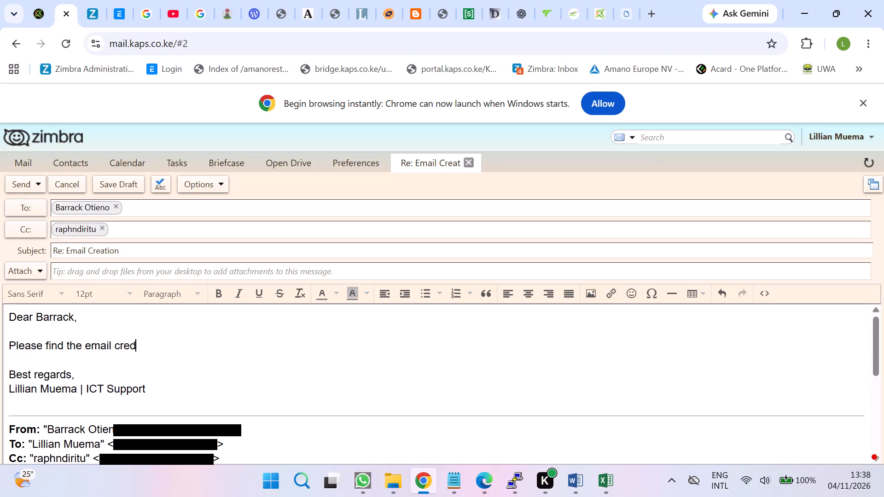
Complete the reply's opening sentence saying to find the email credentials below, end it with a semicolon, and start a new line.
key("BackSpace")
type("ntials below")
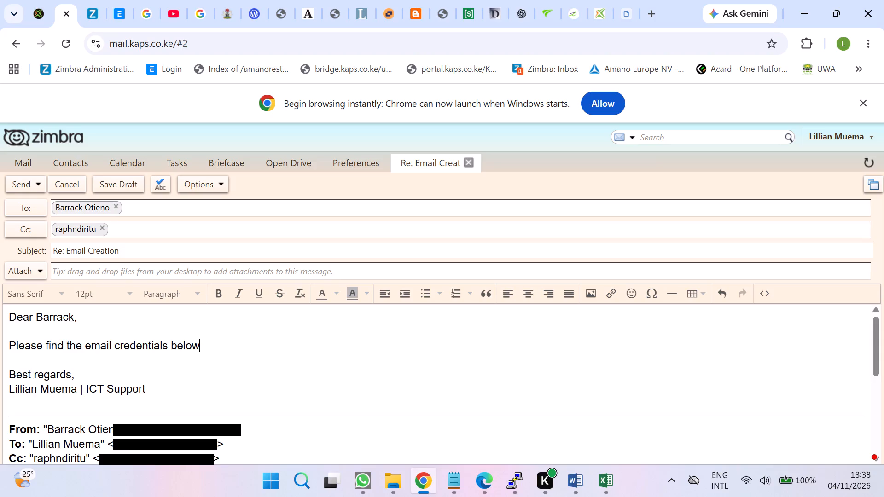
key("comma")
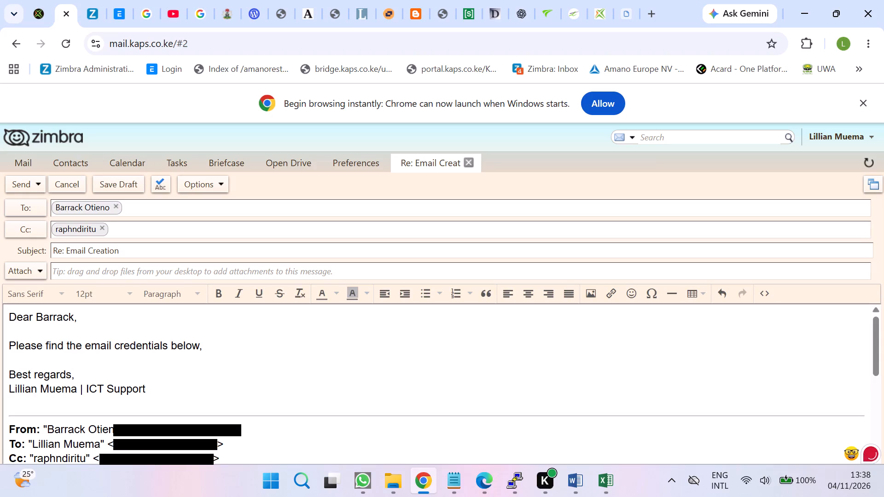
key("BackSpace")
key("apostrophe")
key("BackSpace")
key("semicolon")
key("Return")
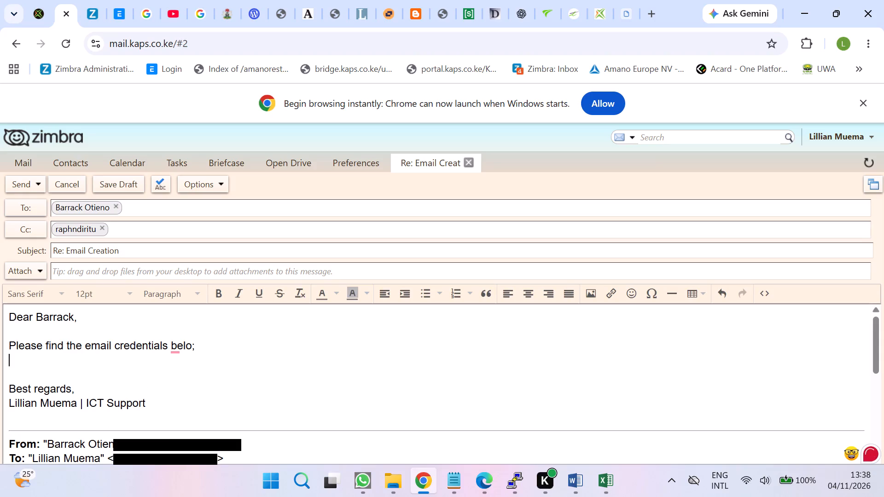
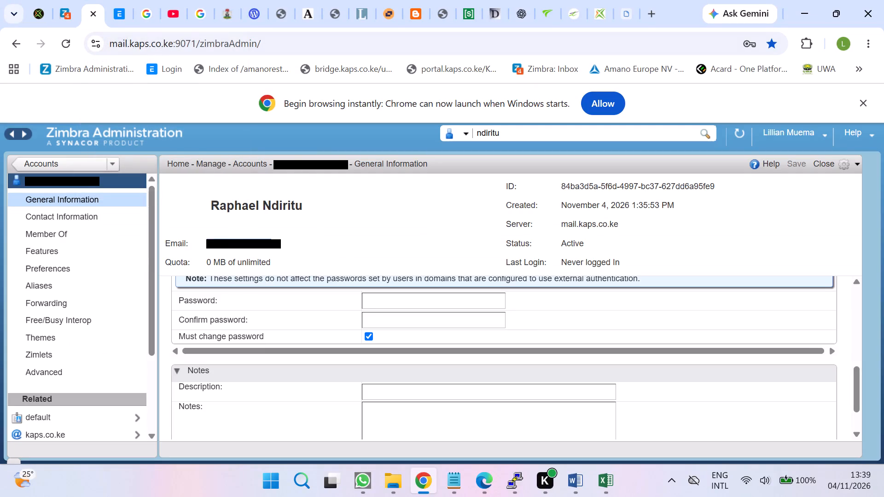
Copy the new account's email address from its Zimbra general information and paste it on a new line below the name in the Notepad note.
left_click_drag(271, 246, 279, 246)
right_click(272, 244)
left_click(302, 258)
left_click(448, 478)
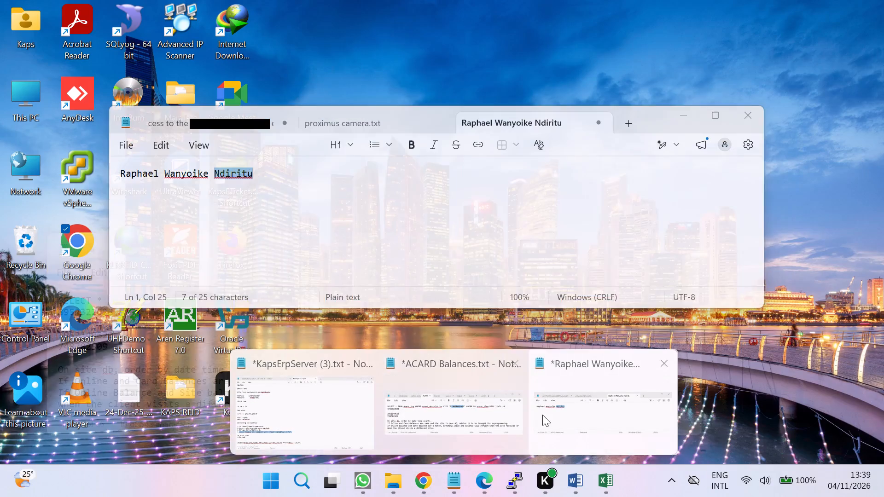
left_click(542, 415)
left_click(320, 190)
key("Return")
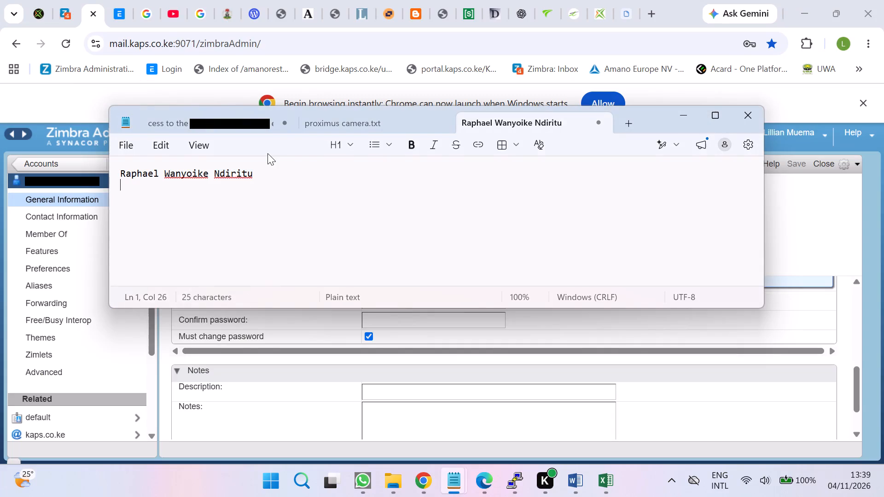
key("ctrl+v")
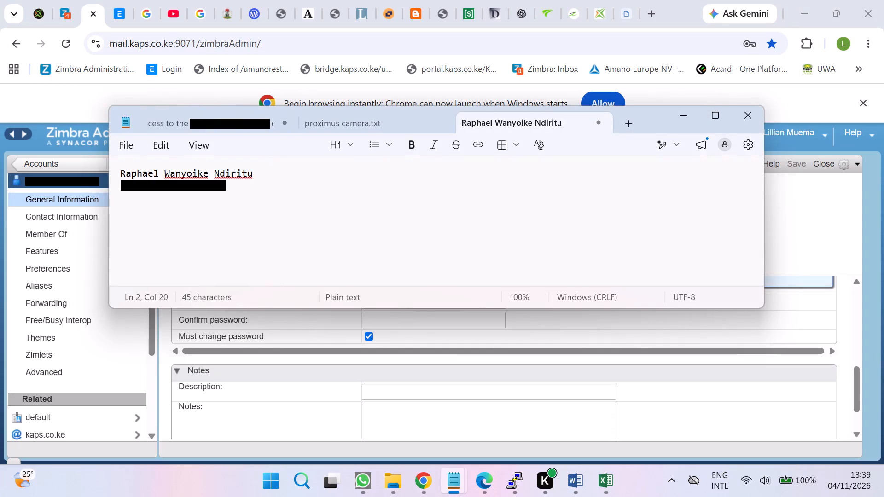
Copy the email address on the second line of the note.
left_click_drag(230, 191, 111, 190)
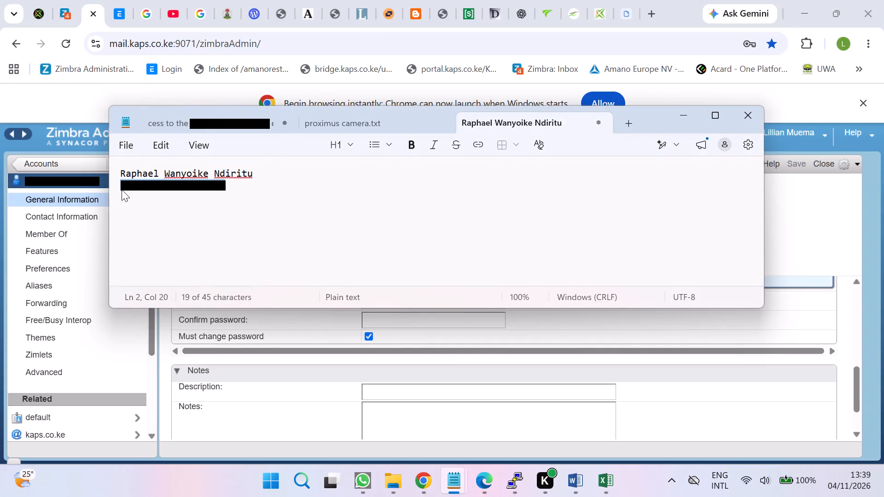
right_click(128, 189)
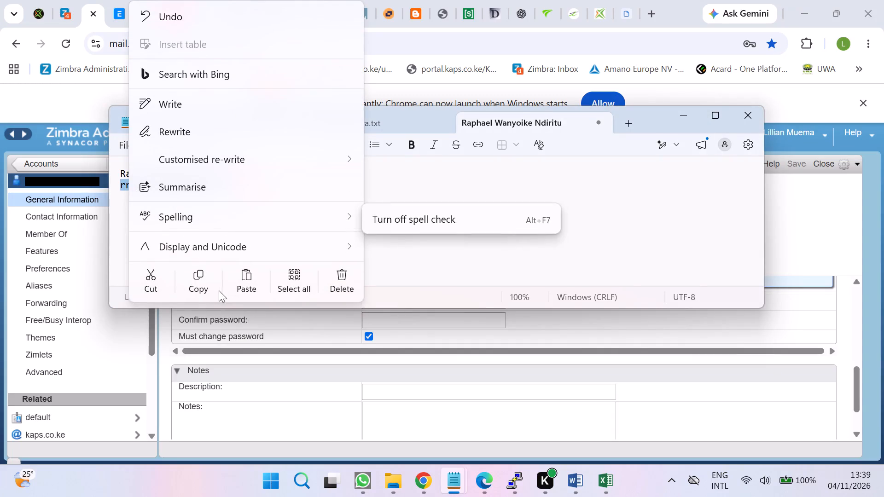
Copy the selected email address from the Notepad note and switch to the "Re: Email Creation" reply draft in Zimbra webmail.
left_click(209, 288)
left_click(64, 23)
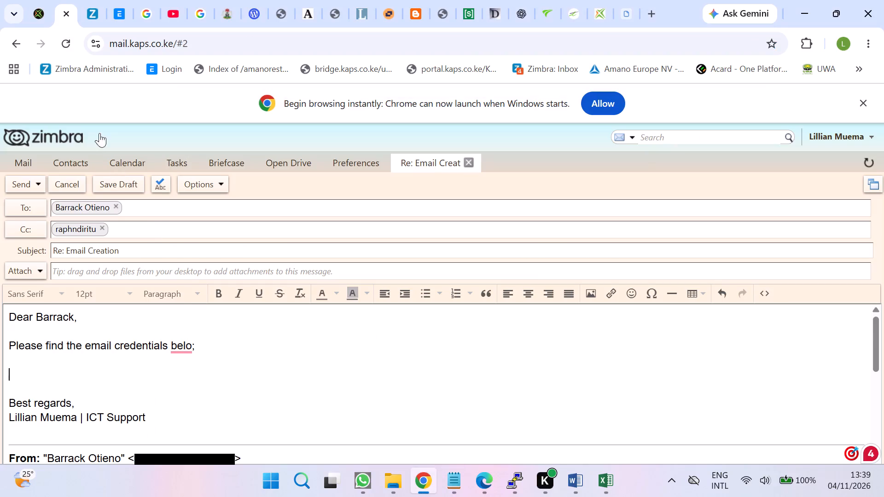
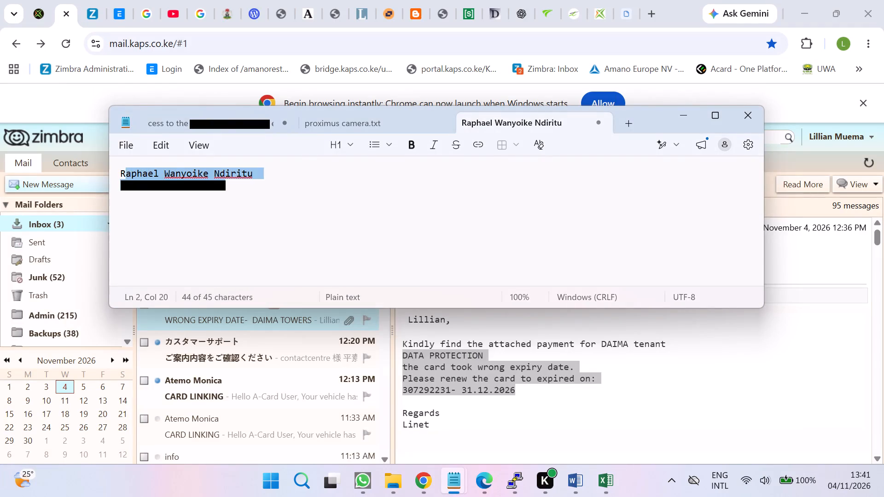
Replace the note's entire contents with the copied DATA PROTECTION card renewal text from the email.
left_click_drag(124, 178, 119, 178)
key("ctrl+v")
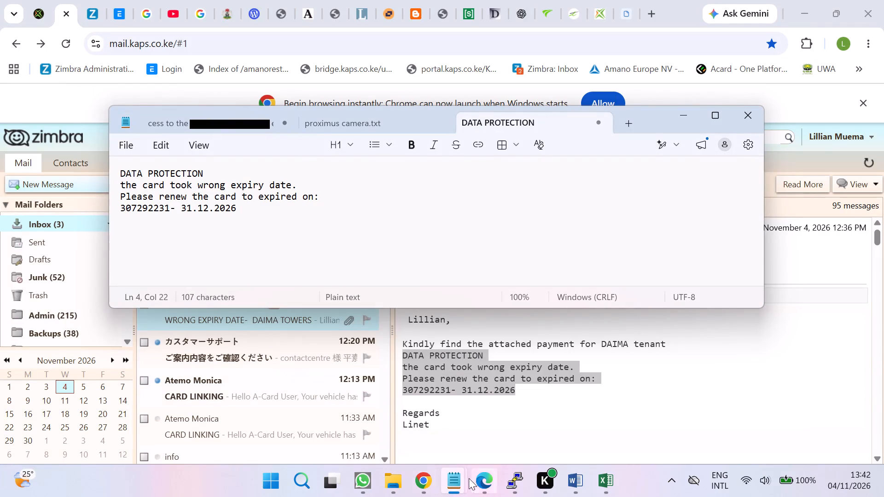
Launch SQLyog and connect to the MySQL host using the saved connection daima.
left_click(305, 482)
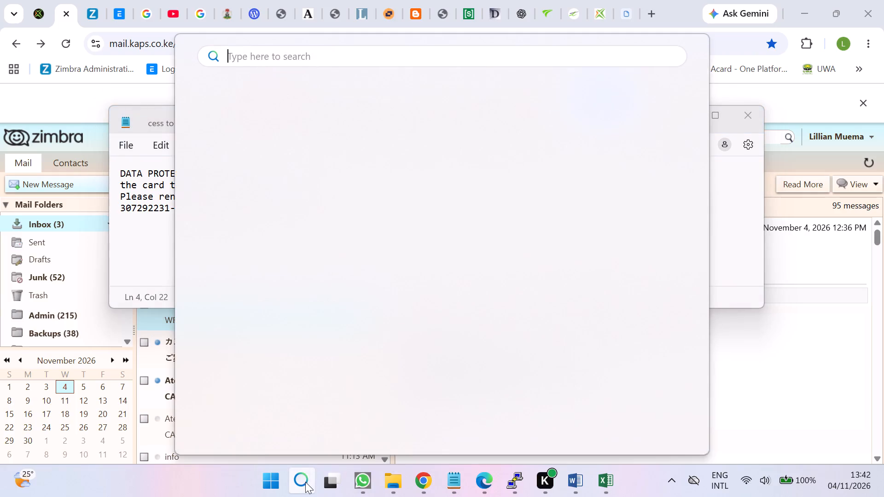
type("sq")
left_click(275, 171)
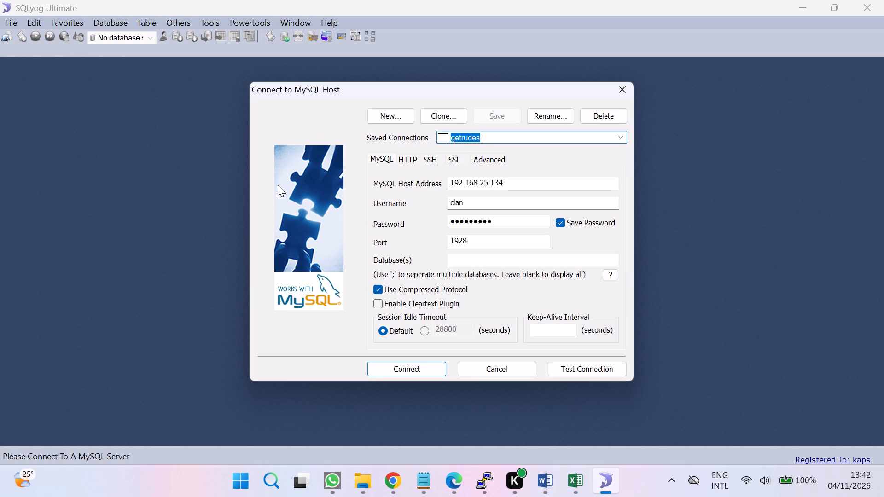
key("d")
left_click(506, 150)
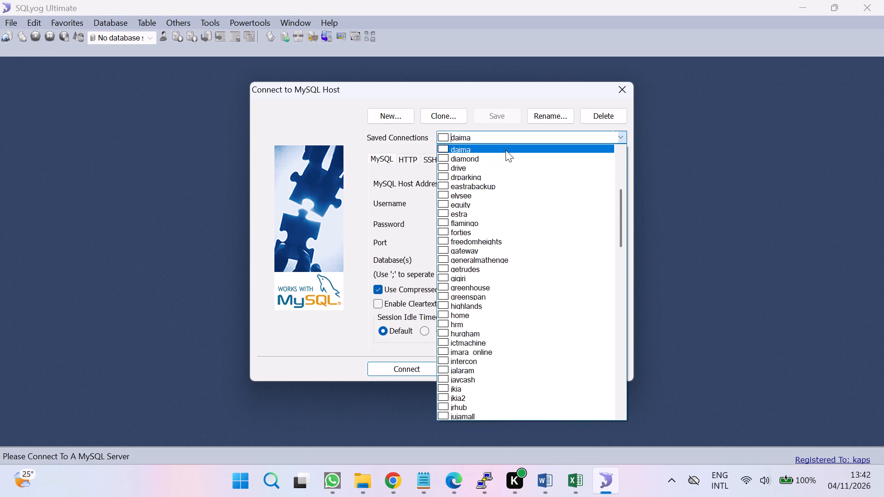
left_click(426, 368)
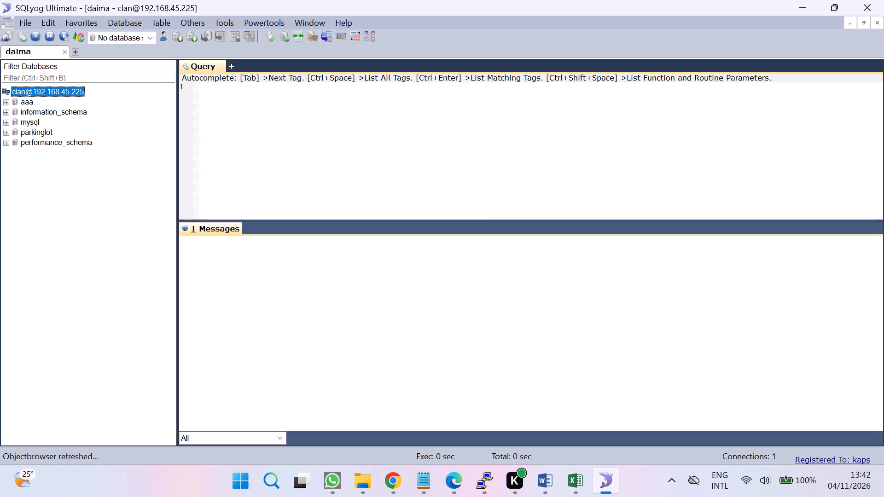
Filter the parkinglot database's tables by "sea" and open the seasonal_cards table in a new tab.
left_click(35, 133)
left_click(51, 77)
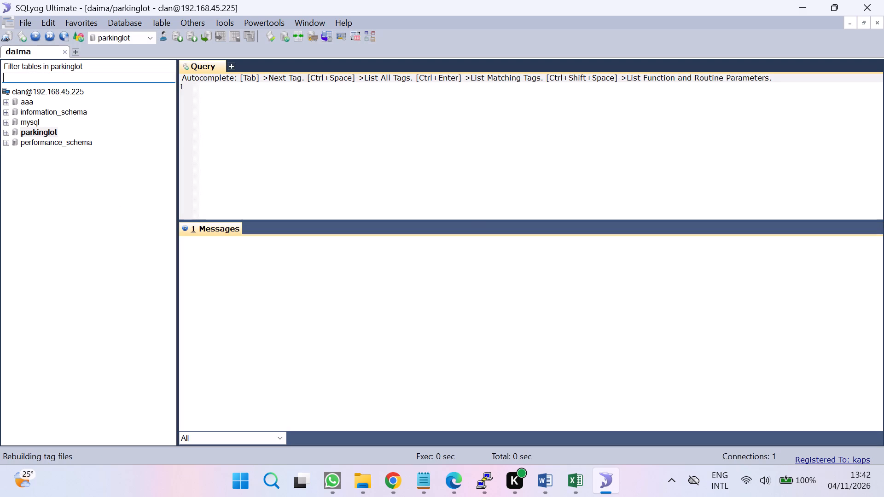
key("s")
type("ea")
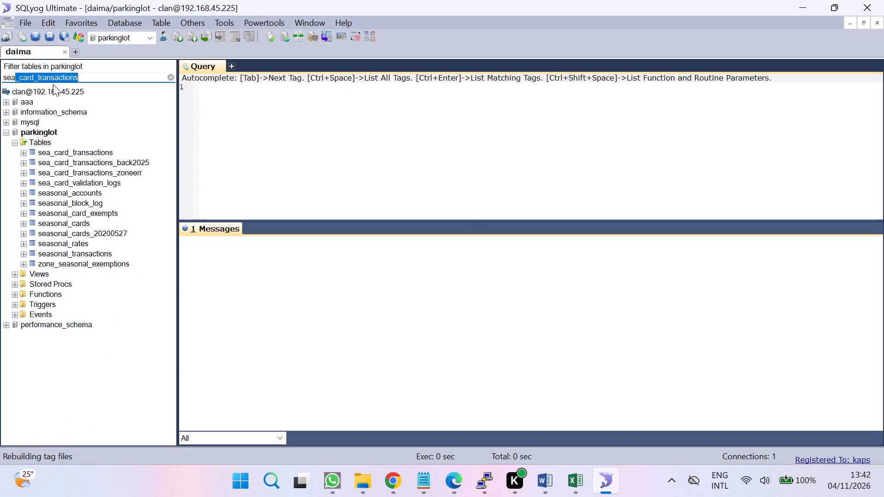
right_click(72, 224)
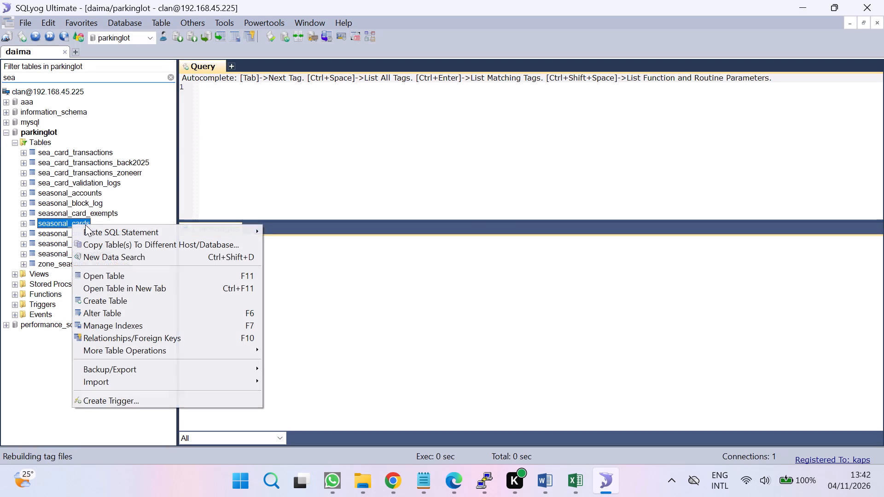
left_click(115, 291)
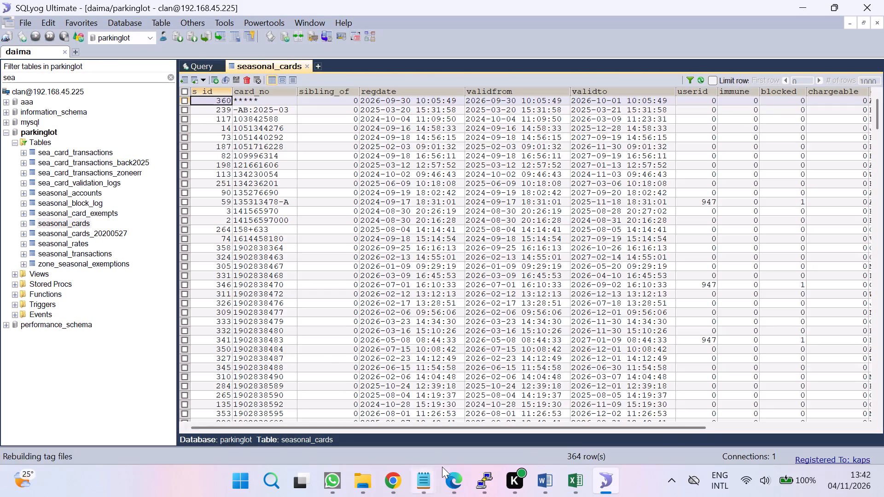
Switch to the DATA PROTECTION note in Notepad and copy the card number from its last line.
left_click(427, 475)
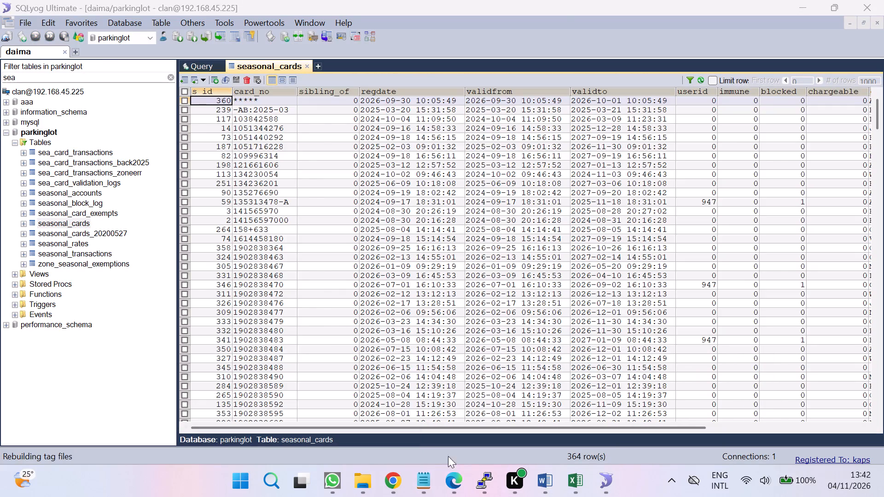
left_click(419, 480)
left_click(425, 481)
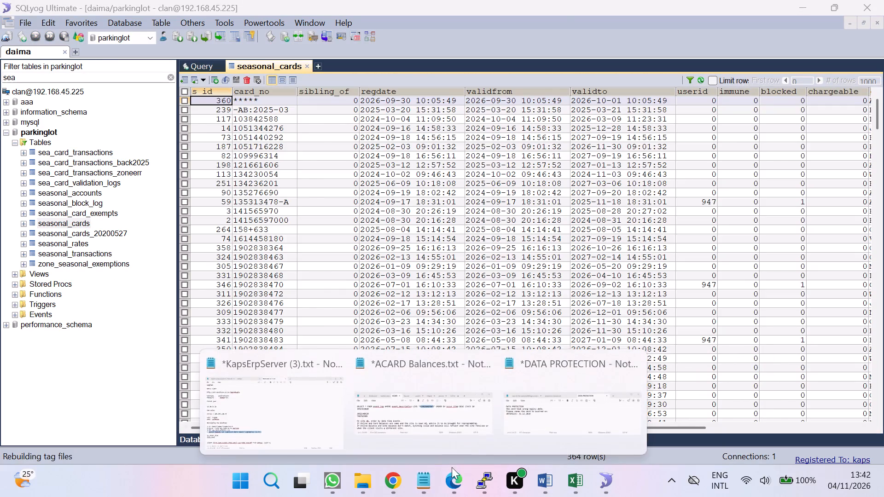
left_click(515, 424)
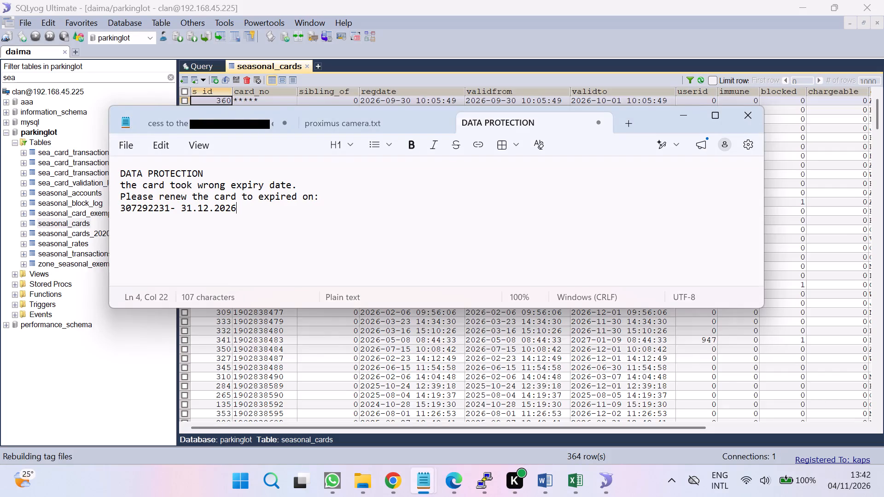
left_click_drag(169, 210, 122, 211)
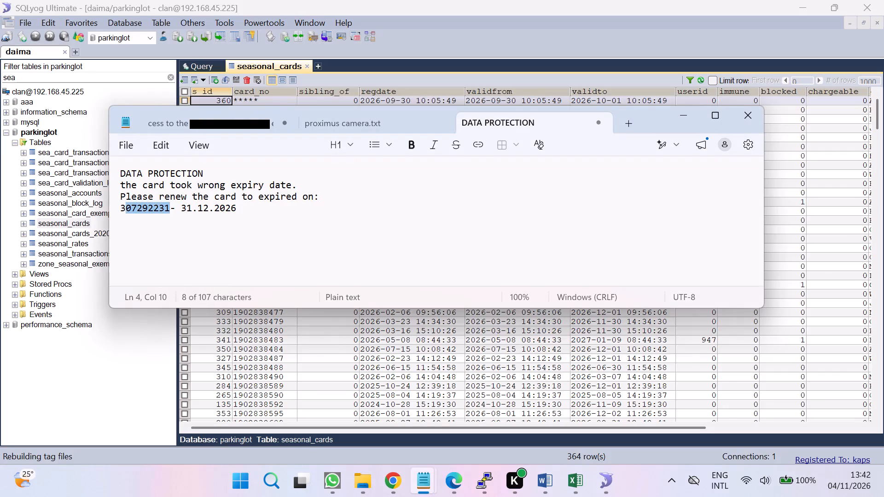
left_click_drag(122, 211, 121, 211)
right_click(124, 208)
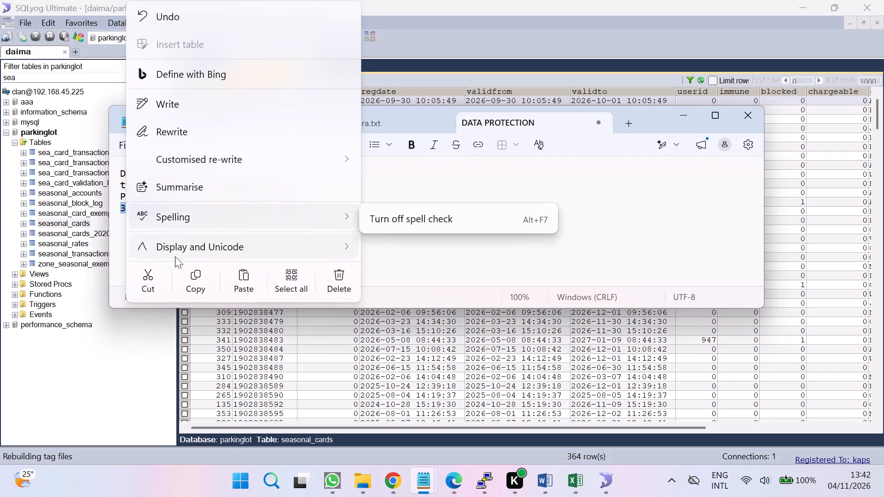
left_click(197, 285)
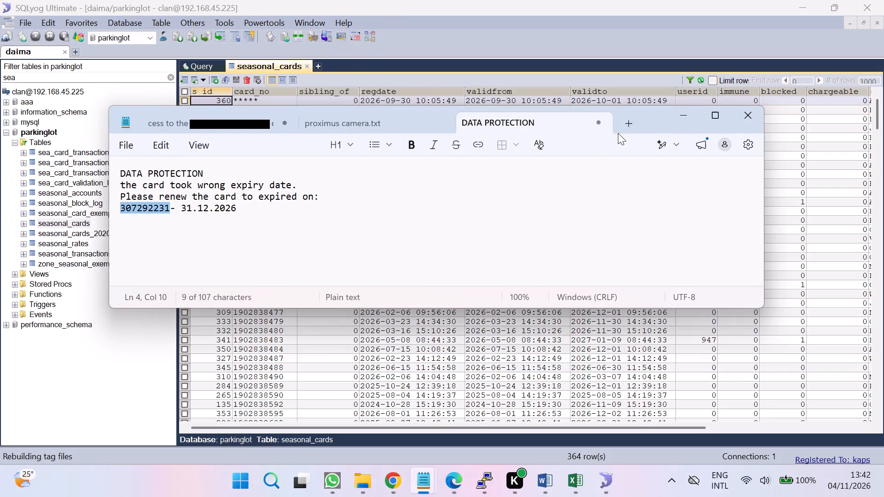
left_click(676, 115)
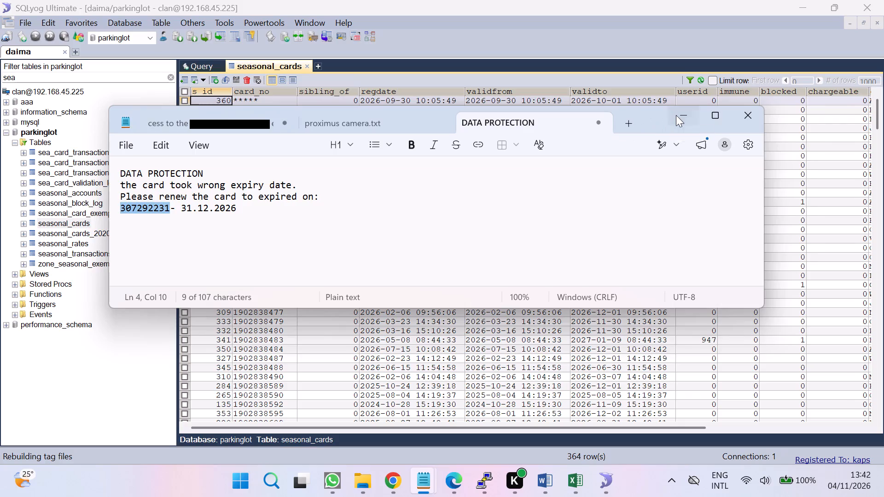
Apply a custom filter to seasonal_cards where card_no = the copied card number.
left_click(686, 81)
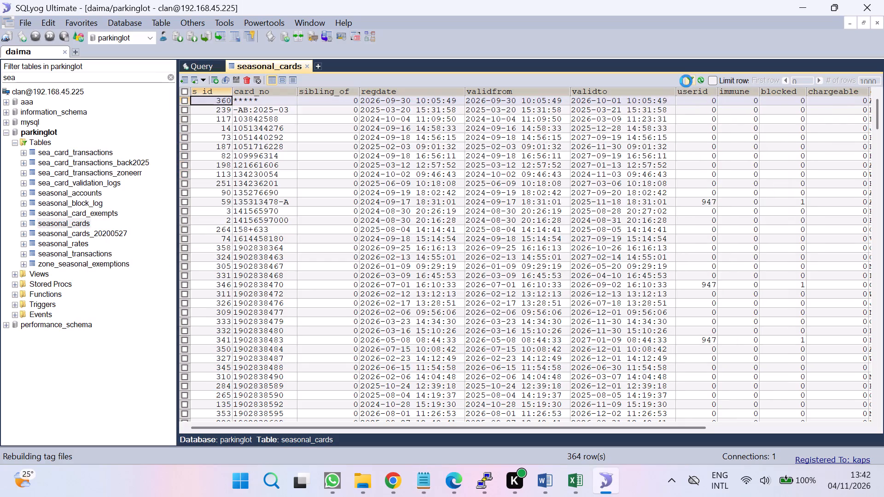
left_click(471, 121)
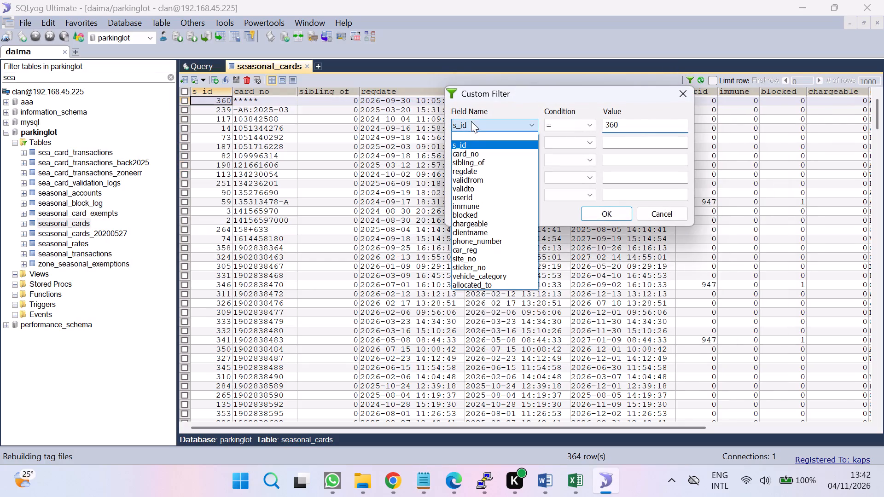
left_click(467, 153)
left_click_drag(620, 121, 604, 134)
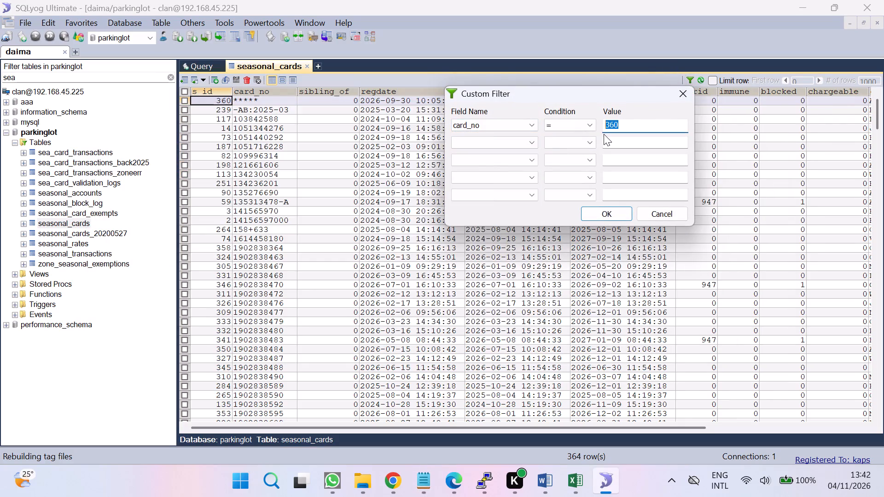
key("ctrl+v")
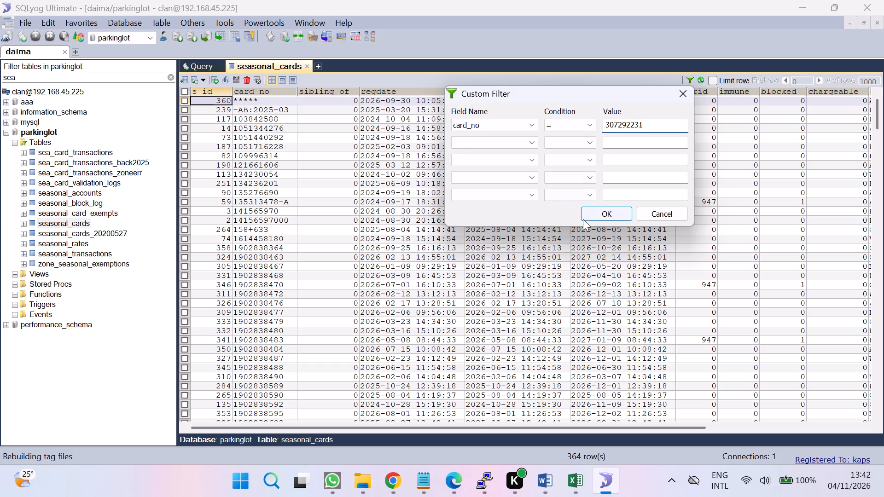
left_click(585, 215)
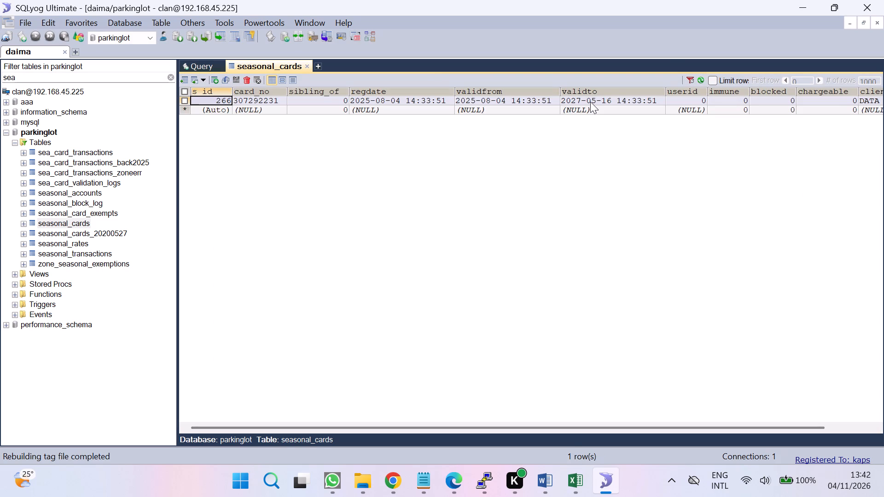
Set the filtered card's validto date to 31 December 2026, as requested in the note, and save the row.
double_click(590, 102)
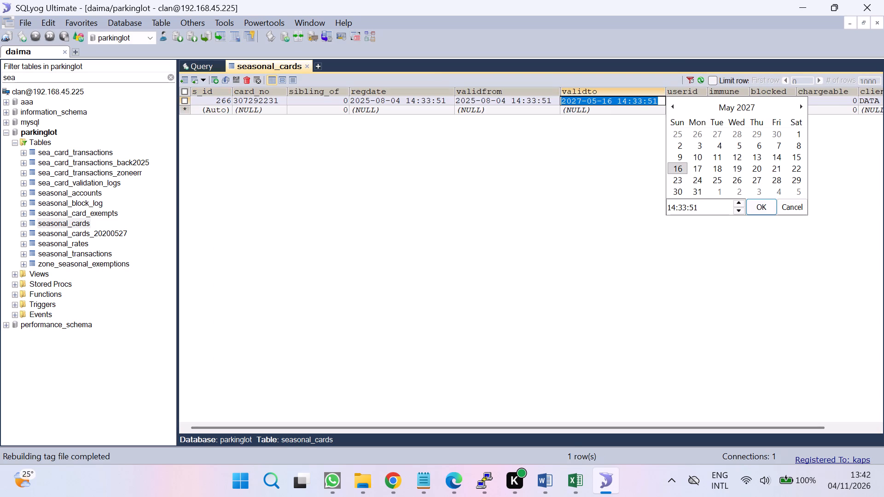
left_click(424, 480)
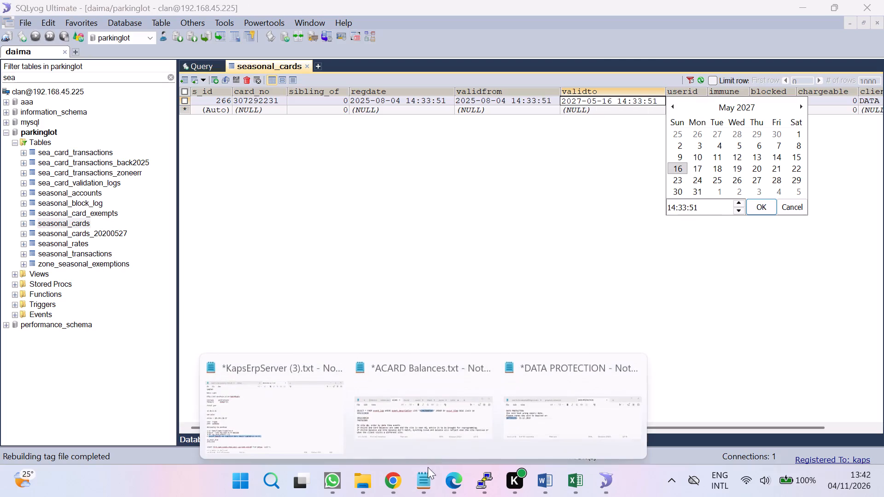
left_click(526, 414)
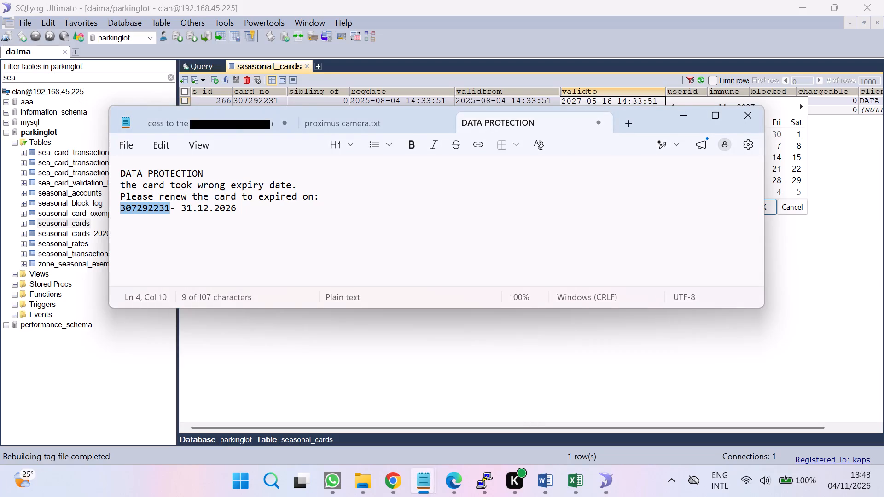
left_click(680, 116)
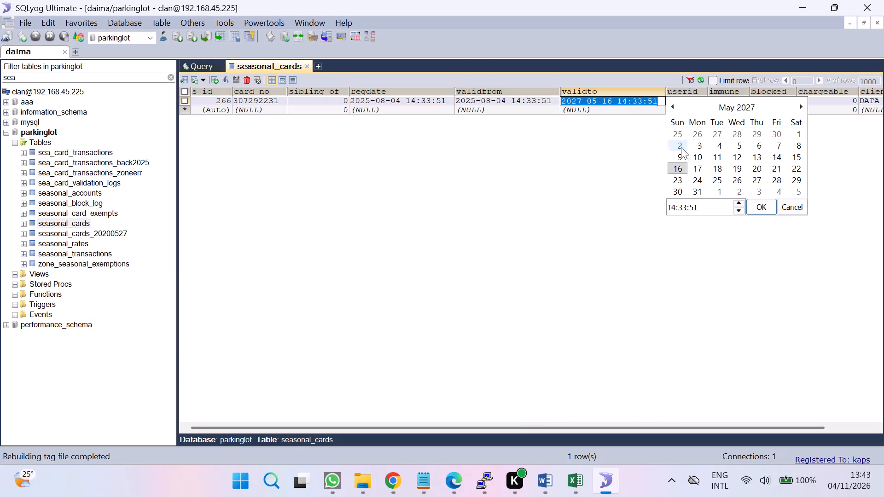
left_click(674, 112)
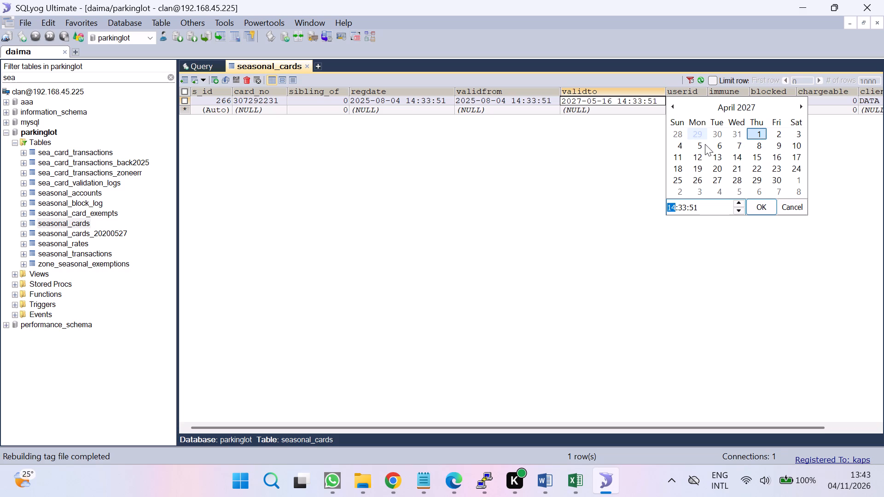
left_click(733, 105)
left_click(784, 185)
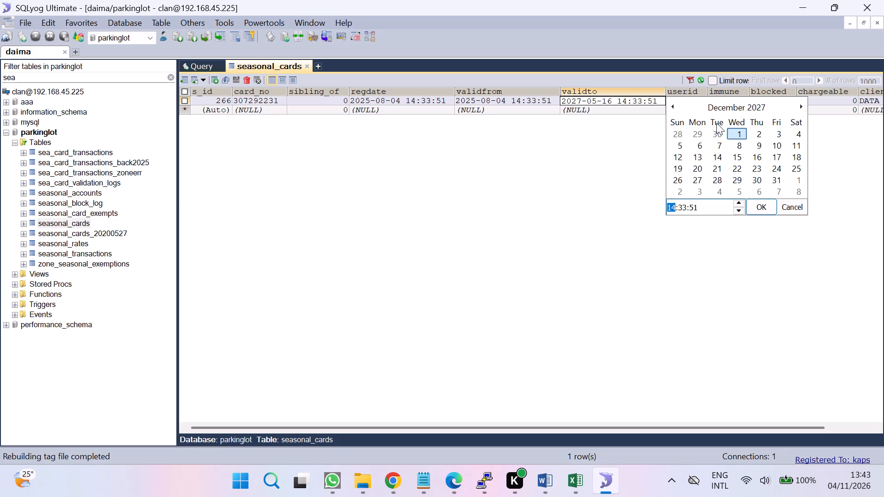
left_click(672, 109)
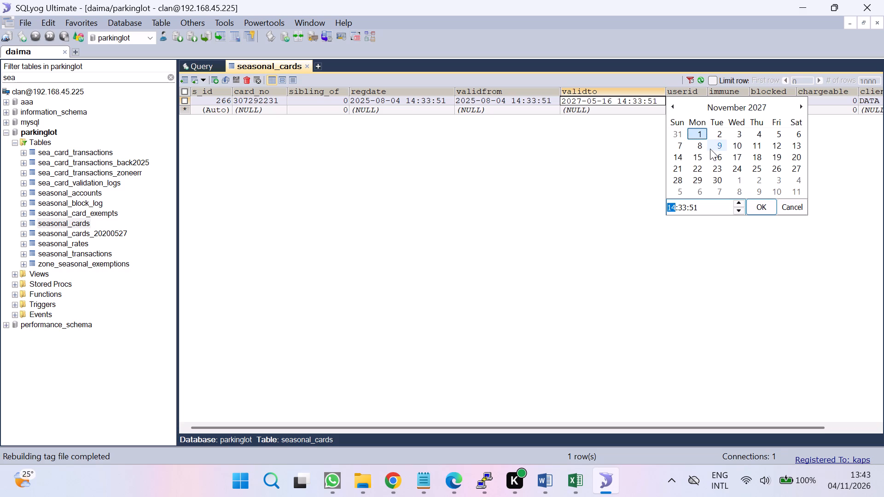
left_click(736, 103)
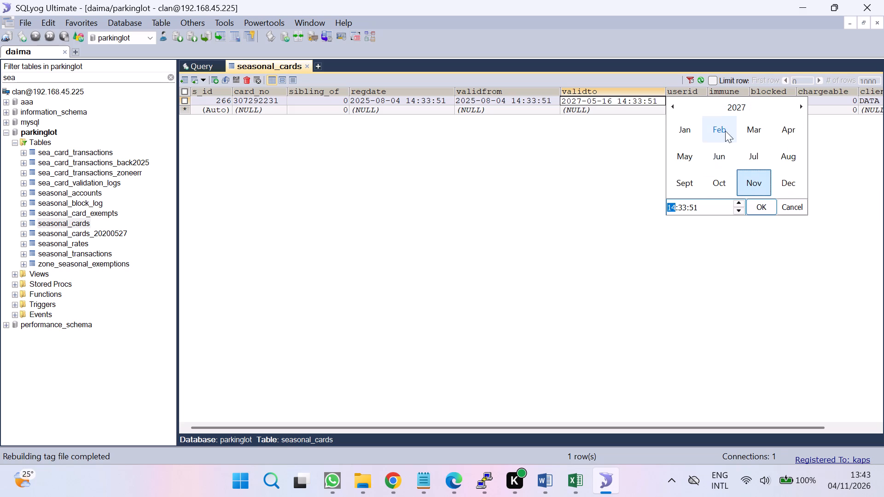
left_click(721, 107)
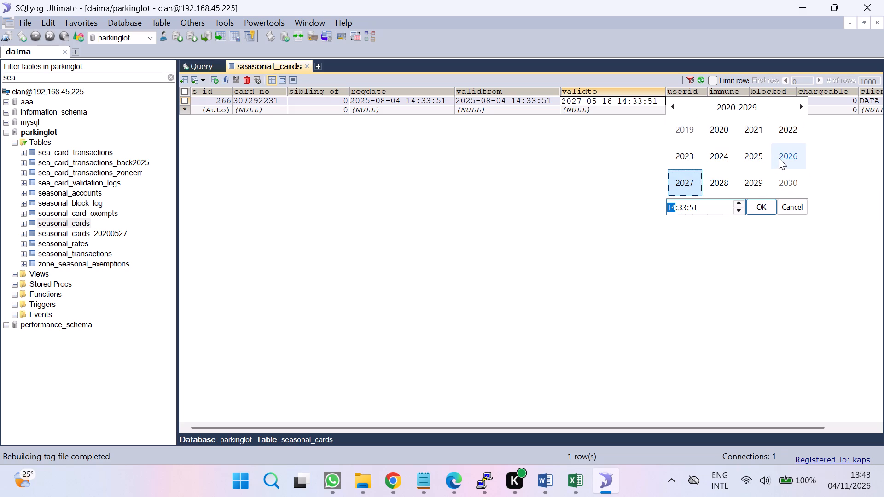
left_click(779, 158)
left_click(781, 185)
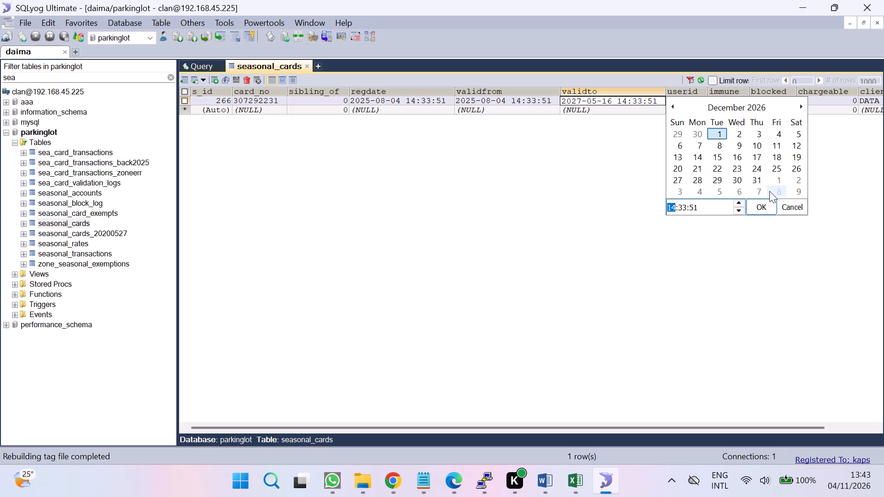
left_click(762, 182)
left_click(768, 210)
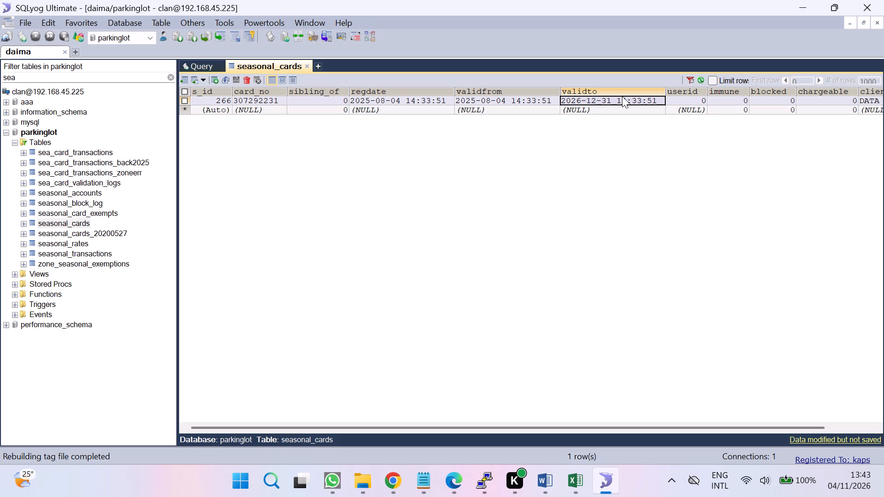
left_click(618, 113)
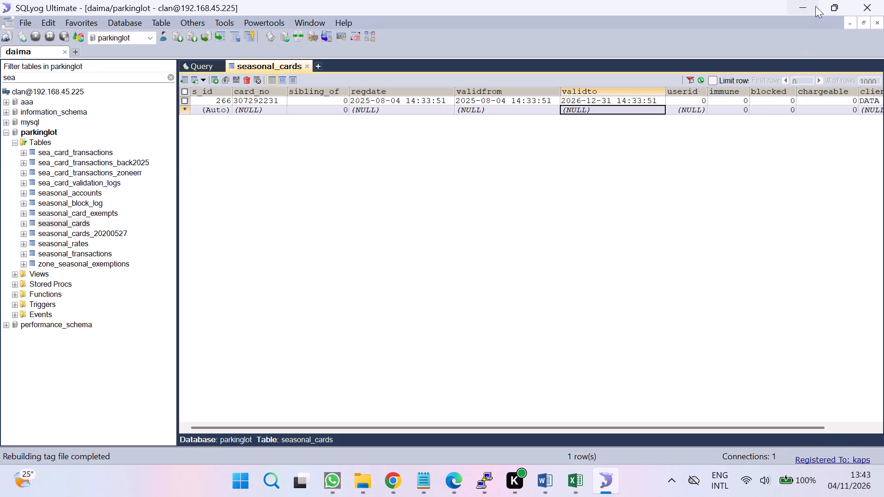